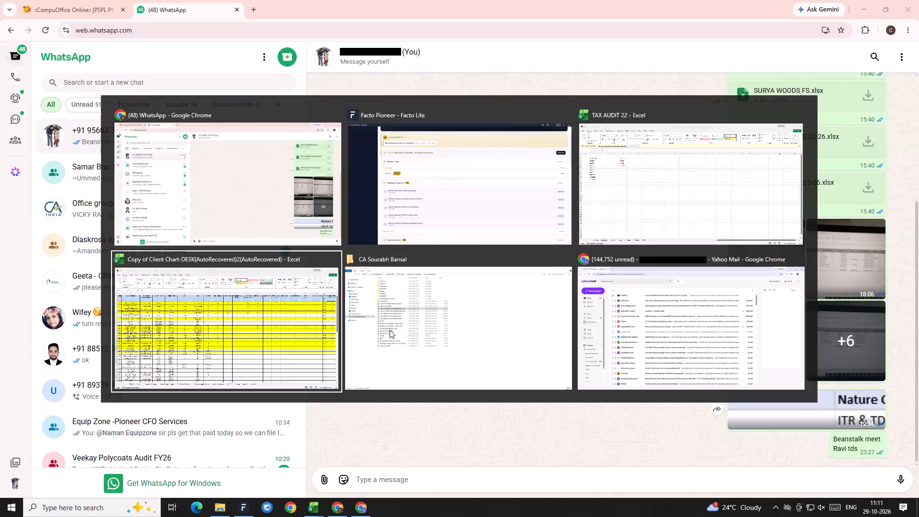
Switch to the TAX AUDIT 22 workbook and add Sanyam below Umeed in column B of Sheet7.
{"action": "key", "text": "alt+Right"}
{"action": "key", "text": "alt+Up"}
{"action": "key", "text": "alt+Right"}
{"action": "key", "text": "Down"}
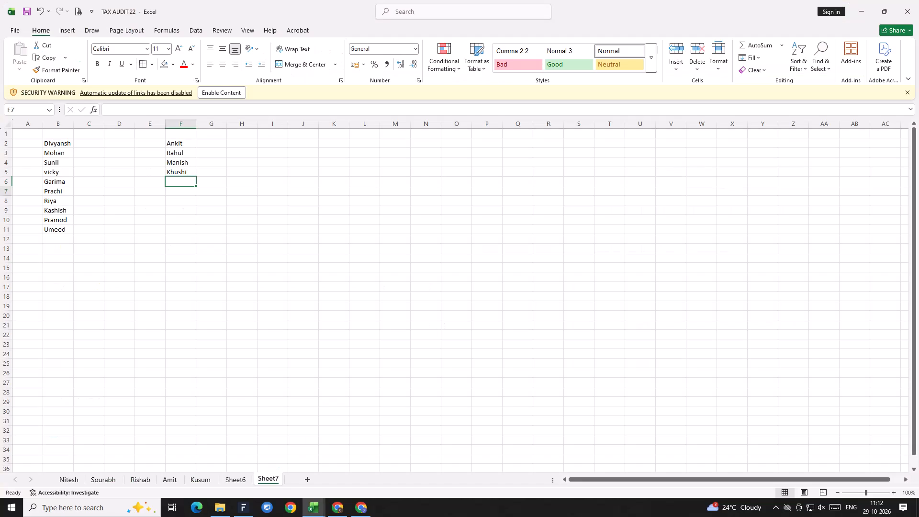
{"action": "key", "text": "Down"}
{"action": "key", "text": "Left"}
{"action": "key", "text": "Left"}
{"action": "key", "text": "Down"}
{"action": "key", "text": "Left"}
{"action": "key", "text": "Down"}
{"action": "key", "text": "Left"}
{"action": "key", "text": "Down"}
{"action": "key", "text": "Down"}
{"action": "key", "text": "d"}
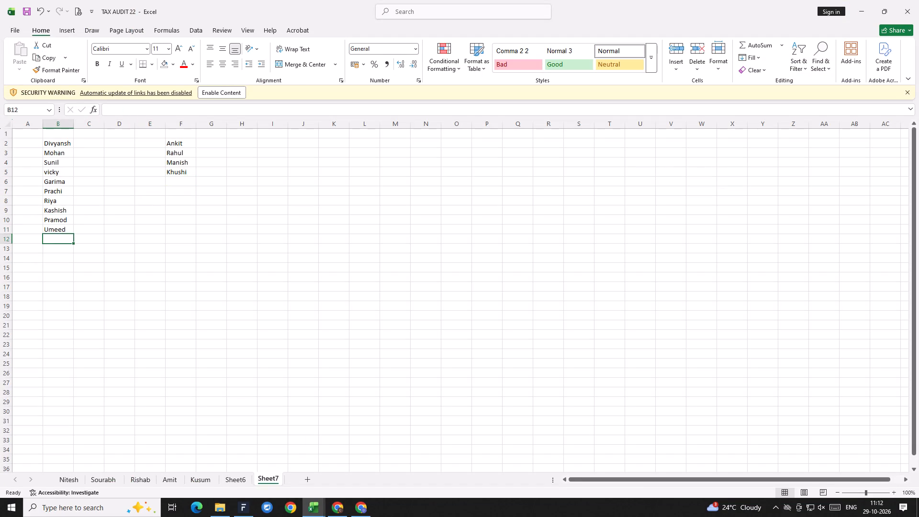
{"action": "key", "text": "Escape"}
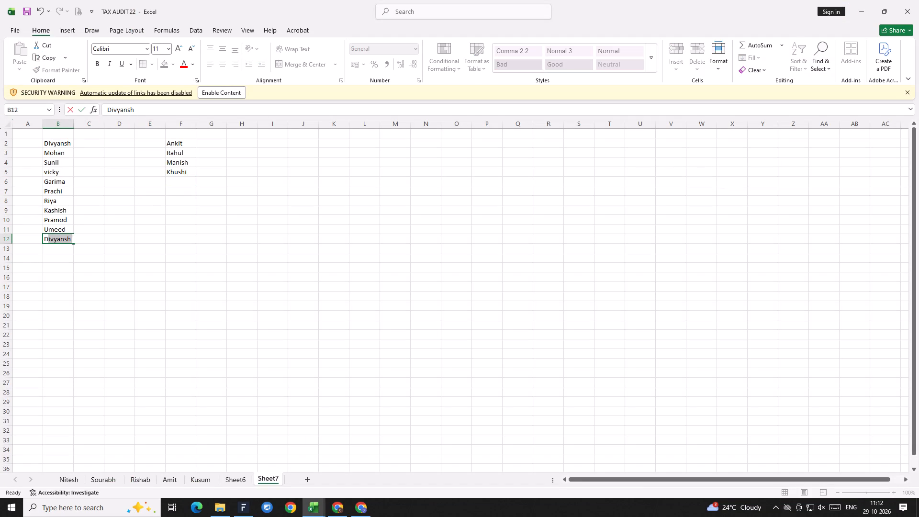
{"action": "key", "text": "Return"}
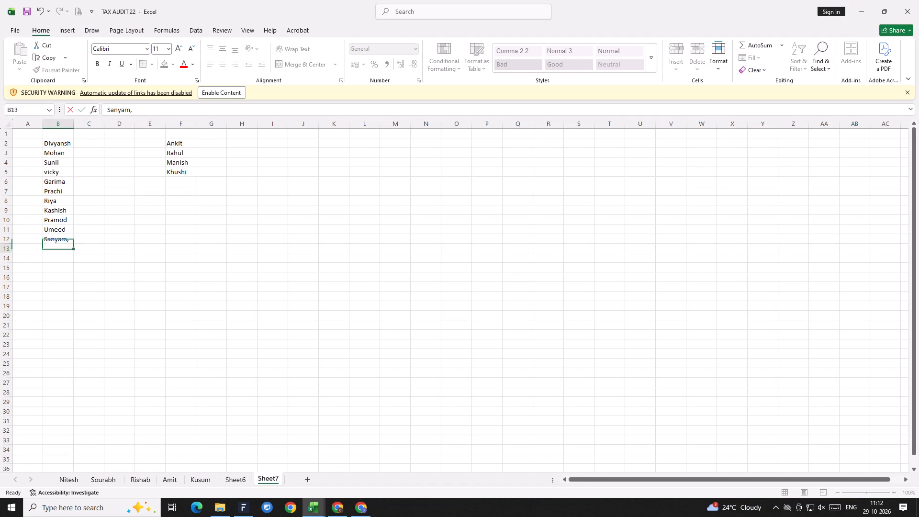
{"action": "key", "text": "Up"}
{"action": "key", "text": "F2"}
{"action": "key", "text": "BackSpace"}
{"action": "key", "text": "BackSpace"}
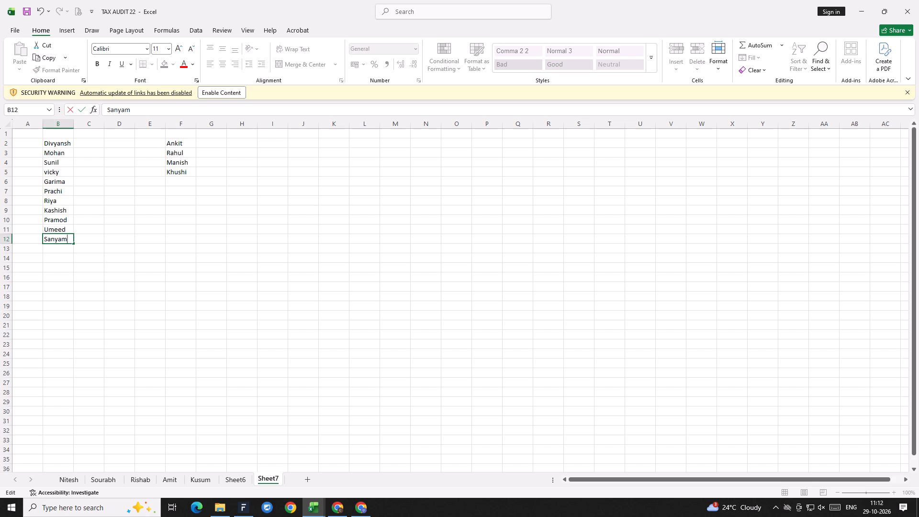
{"action": "key", "text": "Return"}
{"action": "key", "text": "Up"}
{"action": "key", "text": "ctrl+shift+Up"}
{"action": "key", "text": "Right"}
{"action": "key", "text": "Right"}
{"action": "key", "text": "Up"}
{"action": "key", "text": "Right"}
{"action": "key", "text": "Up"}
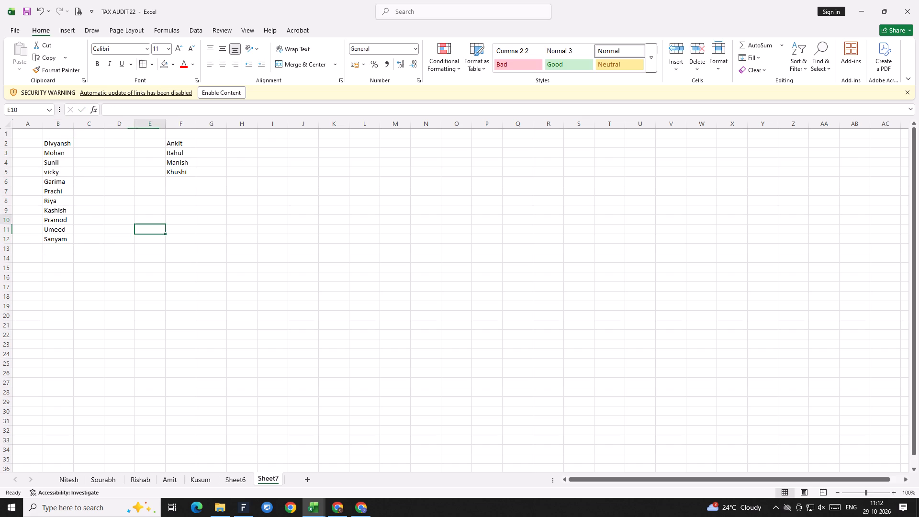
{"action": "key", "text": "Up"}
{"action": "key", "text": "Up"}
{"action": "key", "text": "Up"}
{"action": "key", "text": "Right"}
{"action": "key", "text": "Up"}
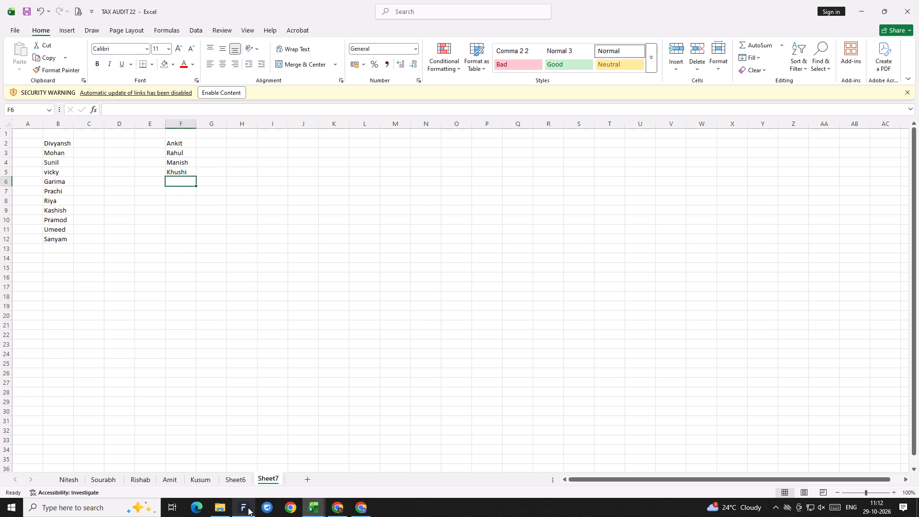
Switch to the Copy of Client Chart-DESK workbook and filter the Team -1st column to show only Divyansh.
{"action": "left_click", "coordinate": [311, 506]}
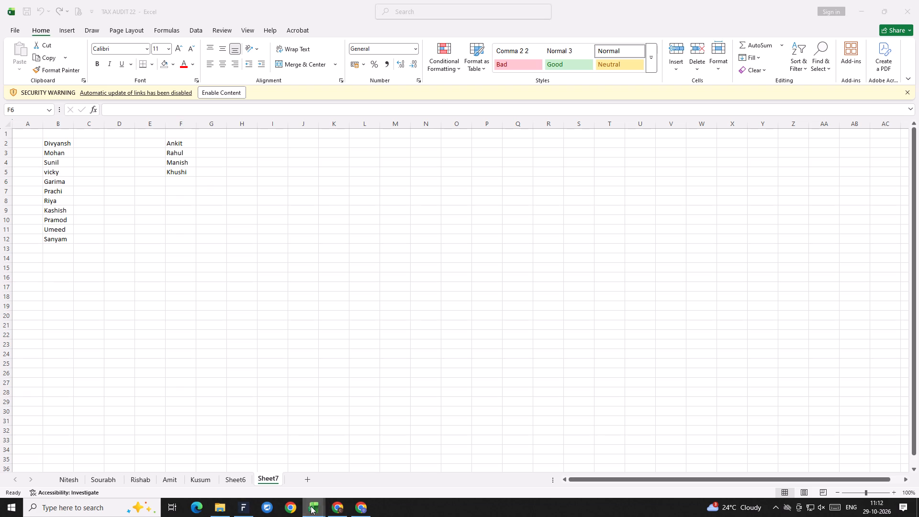
{"action": "left_click", "coordinate": [372, 471]}
{"action": "left_click", "coordinate": [155, 158]}
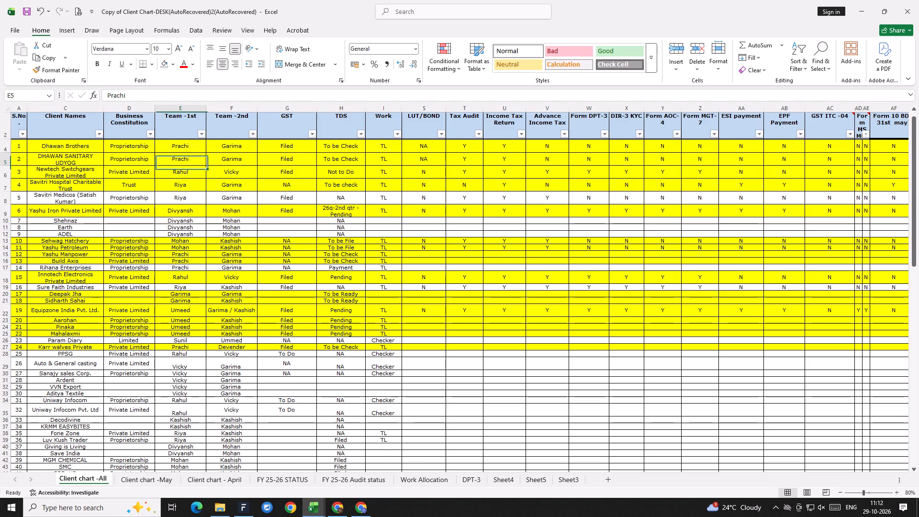
{"action": "left_click", "coordinate": [202, 132]}
{"action": "key", "text": "Down"}
{"action": "key", "text": "Down"}
{"action": "key", "text": "Down"}
{"action": "key", "text": "Down"}
{"action": "key", "text": "Down"}
{"action": "key", "text": "Down"}
{"action": "key", "text": "Down"}
{"action": "key", "text": "Down"}
{"action": "key", "text": "Down"}
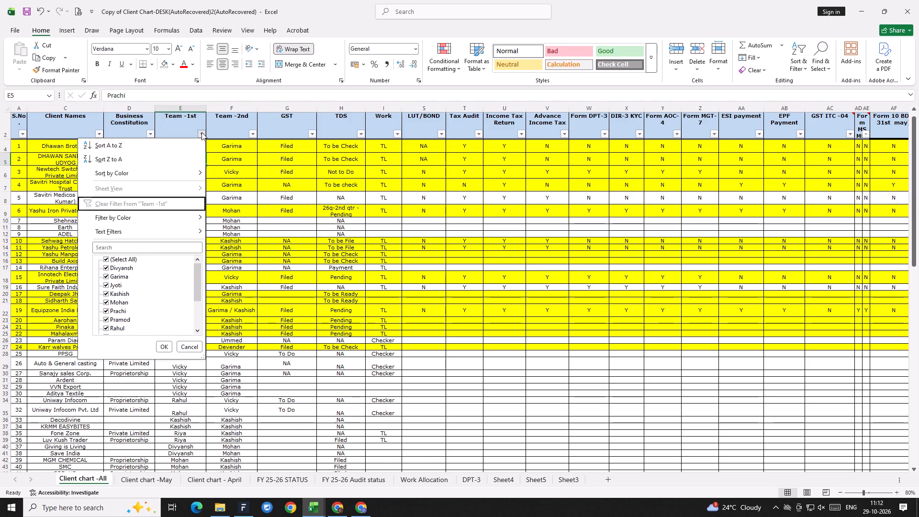
{"action": "key", "text": "space"}
{"action": "key", "text": "Down"}
{"action": "key", "text": "space"}
{"action": "key", "text": "Return"}
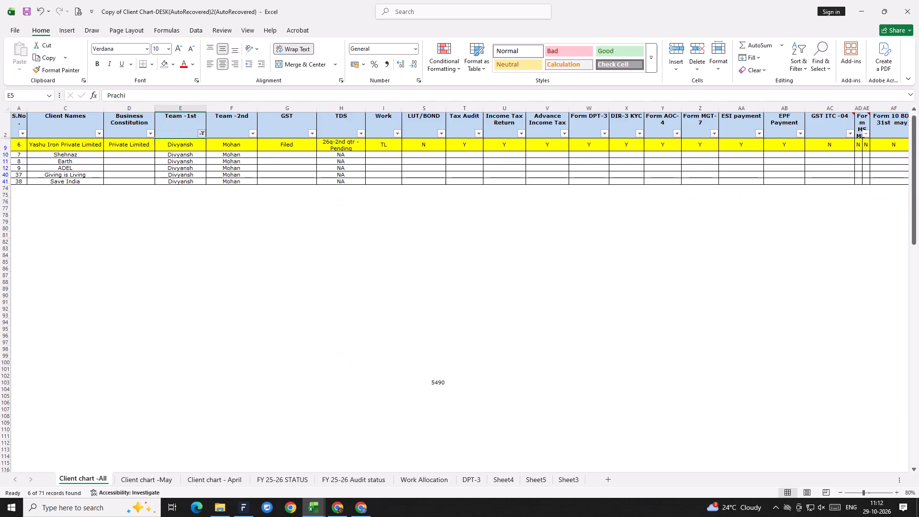
Review the Team -1st and Team -2nd assignments in the rows filtered for Divyansh.
{"action": "key", "text": "Down"}
{"action": "key", "text": "Down"}
{"action": "key", "text": "Down"}
{"action": "key", "text": "Down"}
{"action": "key", "text": "Down"}
{"action": "key", "text": "Down"}
{"action": "key", "text": "Right"}
{"action": "key", "text": "Up"}
{"action": "key", "text": "Up"}
{"action": "key", "text": "Up"}
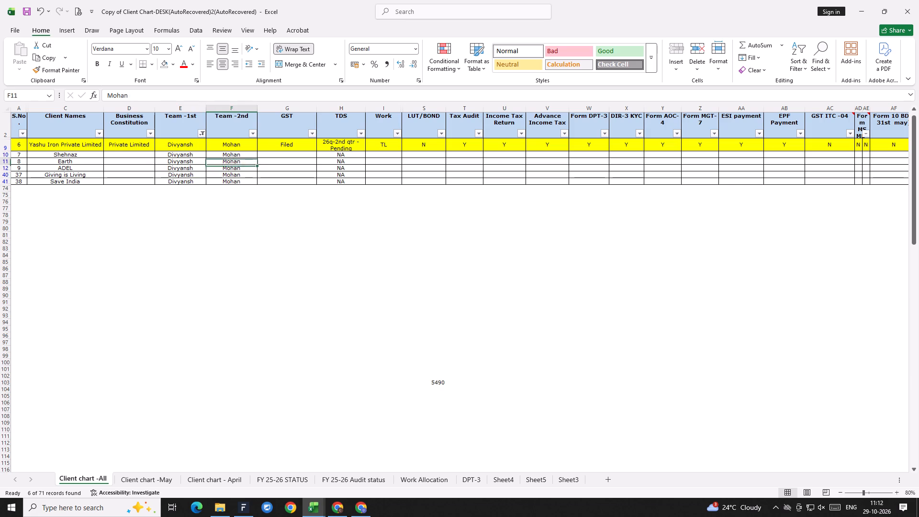
{"action": "key", "text": "Up"}
{"action": "key", "text": "Up"}
{"action": "key", "text": "Left"}
{"action": "key", "text": "alt+Tab"}
{"action": "key", "text": "Up"}
{"action": "key", "text": "Up"}
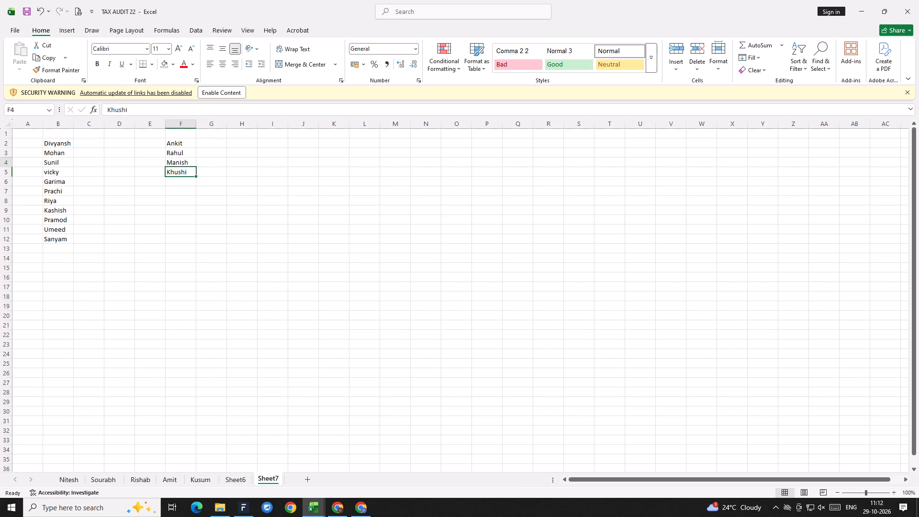
Review the names in columns B and F of Sheet7, selecting the column F list from Ankit to Khushi.
{"action": "key", "text": "Up"}
{"action": "key", "text": "Left"}
{"action": "key", "text": "Left"}
{"action": "key", "text": "Left"}
{"action": "key", "text": "Up"}
{"action": "key", "text": "Right"}
{"action": "key", "text": "Up"}
{"action": "key", "text": "Left"}
{"action": "key", "text": "Down"}
{"action": "key", "text": "Left"}
{"action": "key", "text": "Down"}
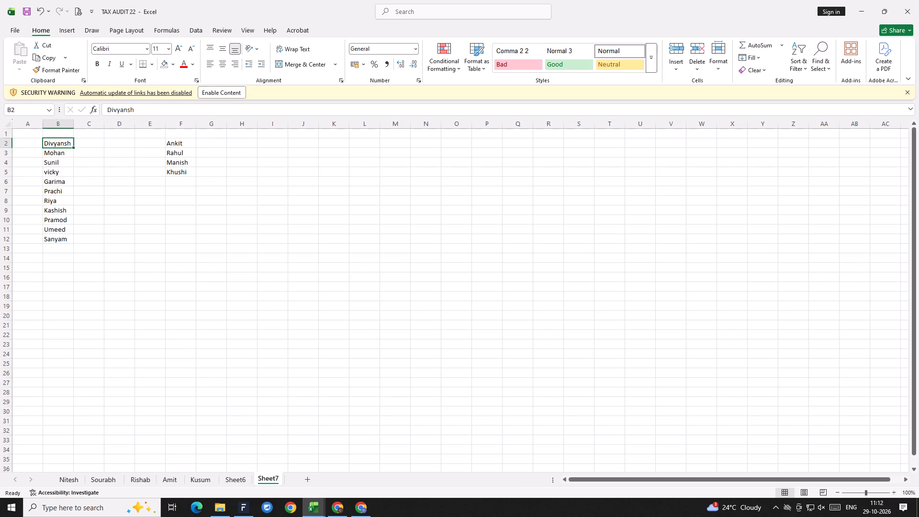
{"action": "key", "text": "Right"}
{"action": "key", "text": "Up"}
{"action": "key", "text": "Right"}
{"action": "key", "text": "Right"}
{"action": "key", "text": "Right"}
{"action": "key", "text": "shift+Down"}
{"action": "key", "text": "shift+Down"}
{"action": "key", "text": "shift+Down"}
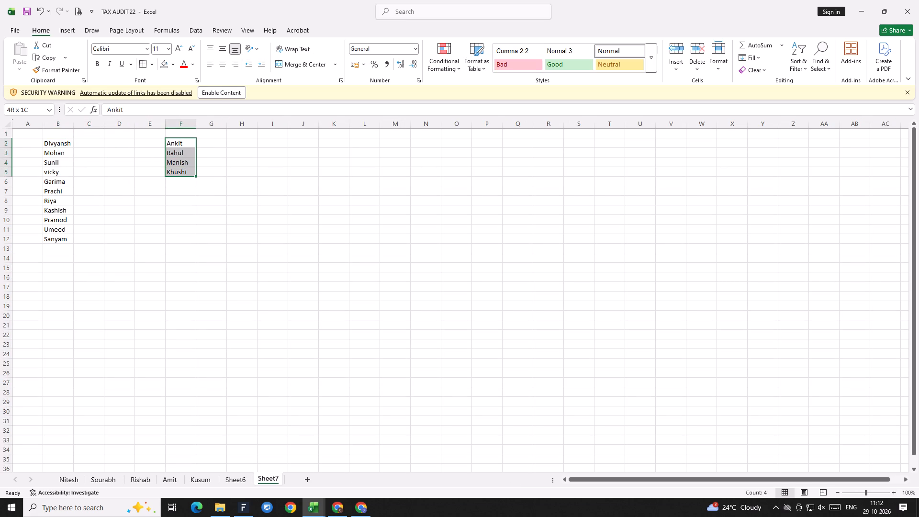
{"action": "key", "text": "Down"}
{"action": "key", "text": "Down"}
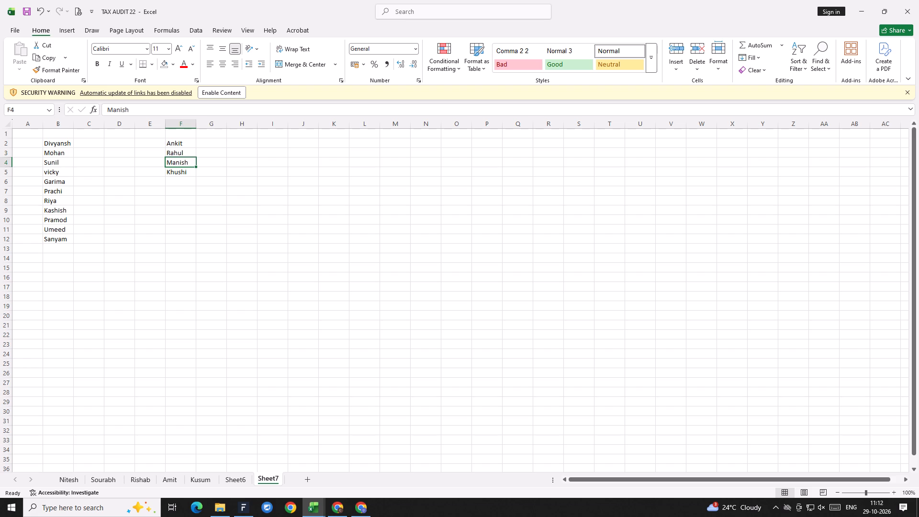
{"action": "key", "text": "Up"}
{"action": "key", "text": "Up"}
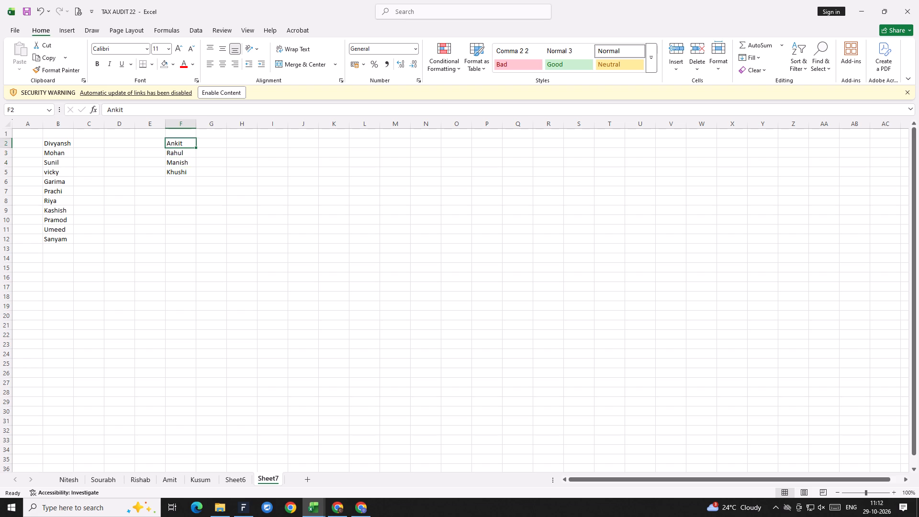
{"action": "key", "text": "Down"}
{"action": "key", "text": "Down"}
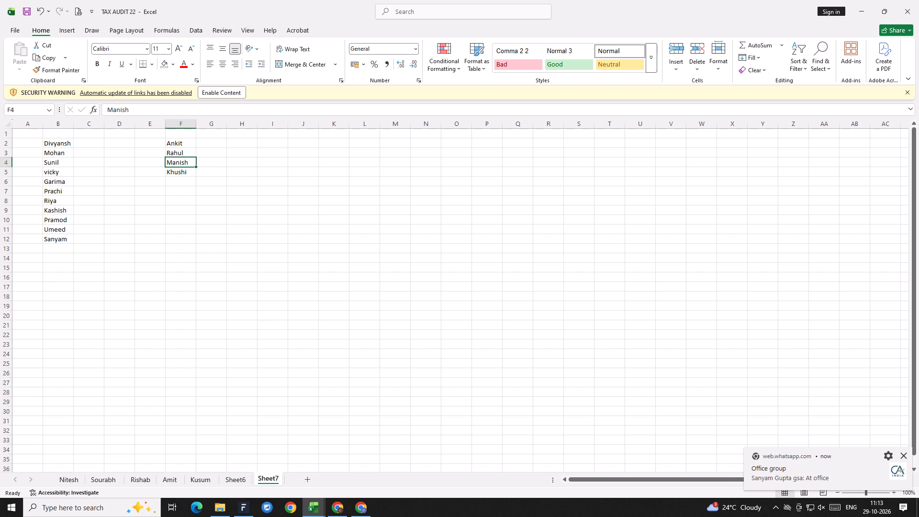
{"action": "key", "text": "Up"}
{"action": "key", "text": "Up"}
{"action": "key", "text": "Down"}
{"action": "key", "text": "Down"}
{"action": "key", "text": "Up"}
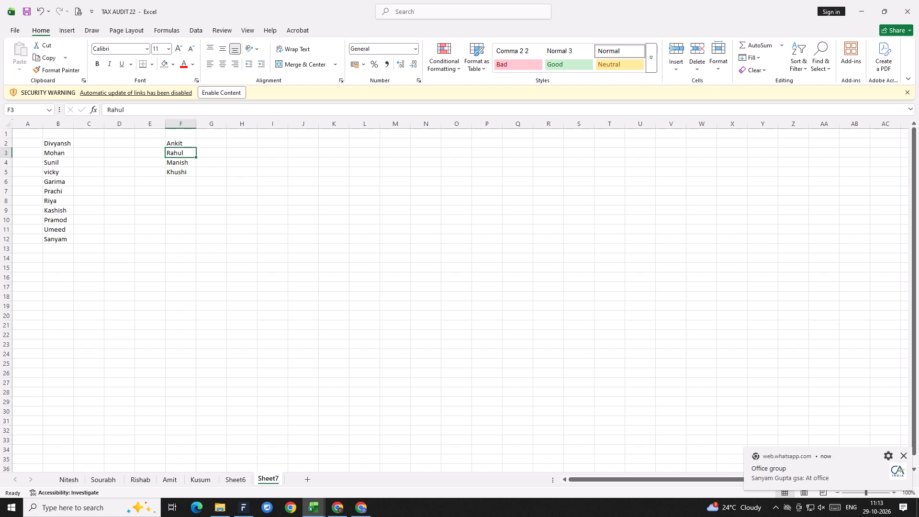
{"action": "key", "text": "Down"}
Review the column B names in Sheet7 and select the whole list from Divyansh to Sanyam.
{"action": "key", "text": "Left"}
{"action": "key", "text": "Down"}
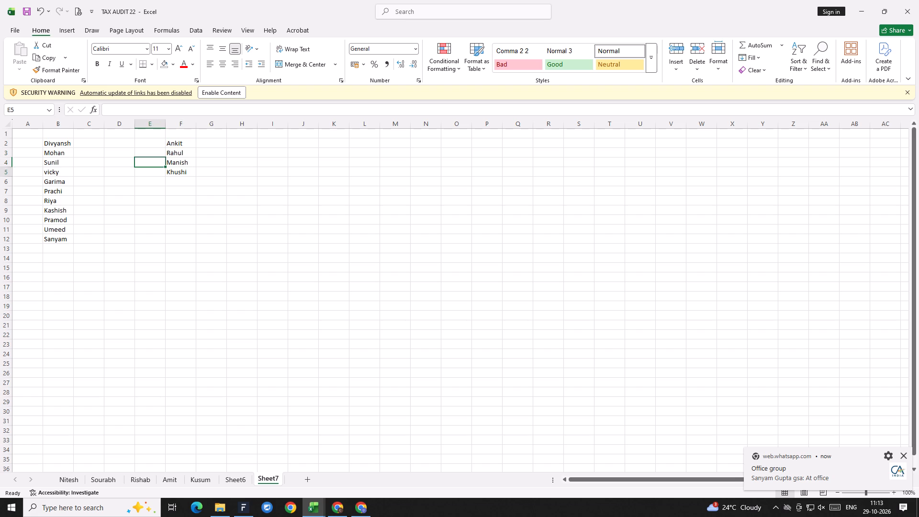
{"action": "key", "text": "Left"}
{"action": "key", "text": "Down"}
{"action": "key", "text": "Left"}
{"action": "key", "text": "Up"}
{"action": "key", "text": "Up"}
{"action": "key", "text": "Up"}
{"action": "key", "text": "Up"}
{"action": "key", "text": "Up"}
{"action": "key", "text": "Down"}
{"action": "key", "text": "Down"}
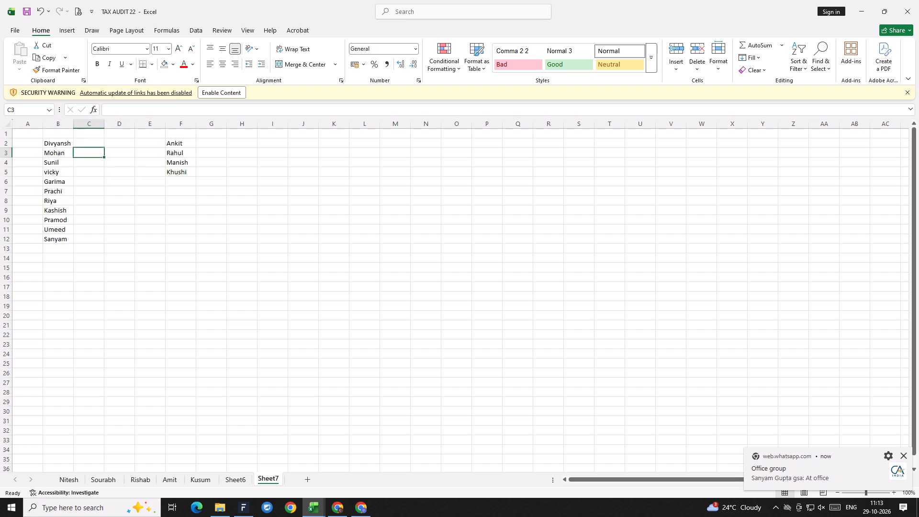
{"action": "key", "text": "Down"}
{"action": "key", "text": "Left"}
{"action": "key", "text": "Up"}
{"action": "key", "text": "Left"}
{"action": "key", "text": "Right"}
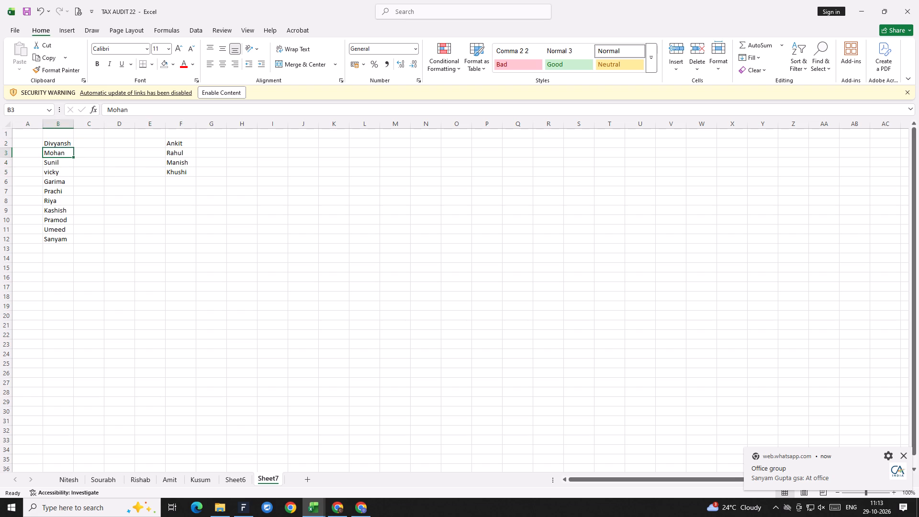
{"action": "key", "text": "shift+Down"}
{"action": "key", "text": "shift+Down"}
{"action": "key", "text": "shift+Down"}
{"action": "key", "text": "shift+Down"}
{"action": "key", "text": "shift+Down"}
{"action": "key", "text": "shift+Down"}
{"action": "key", "text": "shift+Down"}
{"action": "key", "text": "shift+Down"}
{"action": "key", "text": "shift+Down"}
{"action": "key", "text": "shift+Down"}
{"action": "key", "text": "shift+Down"}
{"action": "key", "text": "shift+Down"}
{"action": "key", "text": "shift+Down"}
{"action": "key", "text": "shift+Up"}
{"action": "key", "text": "shift+Up"}
{"action": "key", "text": "shift+Up"}
{"action": "key", "text": "shift+Up"}
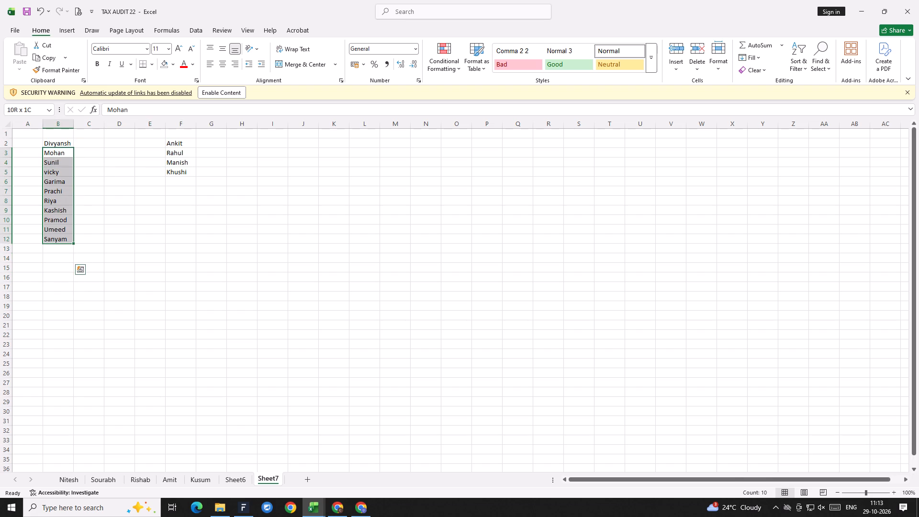
{"action": "key", "text": "Down"}
{"action": "key", "text": "Up"}
{"action": "key", "text": "Up"}
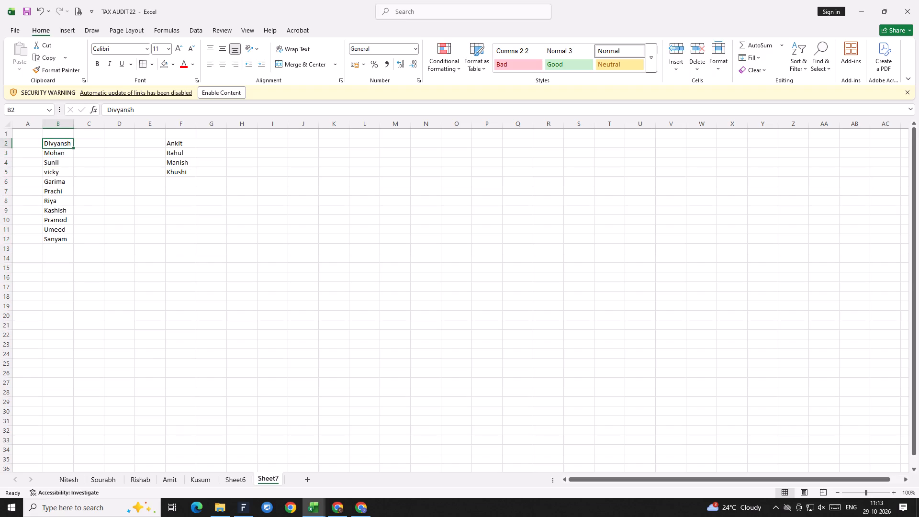
{"action": "key", "text": "ctrl+shift+Down"}
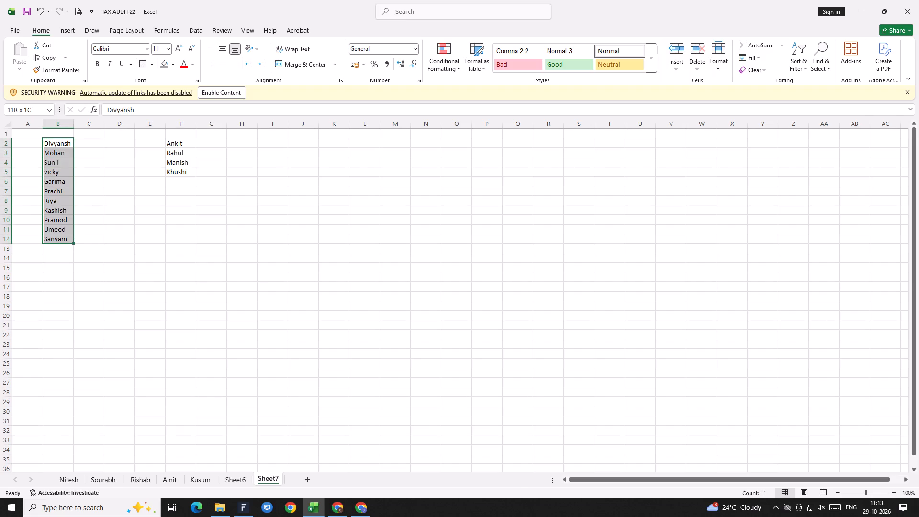
Switch to the Copy of Client Chart-DESK workbook to view the client rows filtered for Divyansh.
{"action": "key", "text": "alt+Tab"}
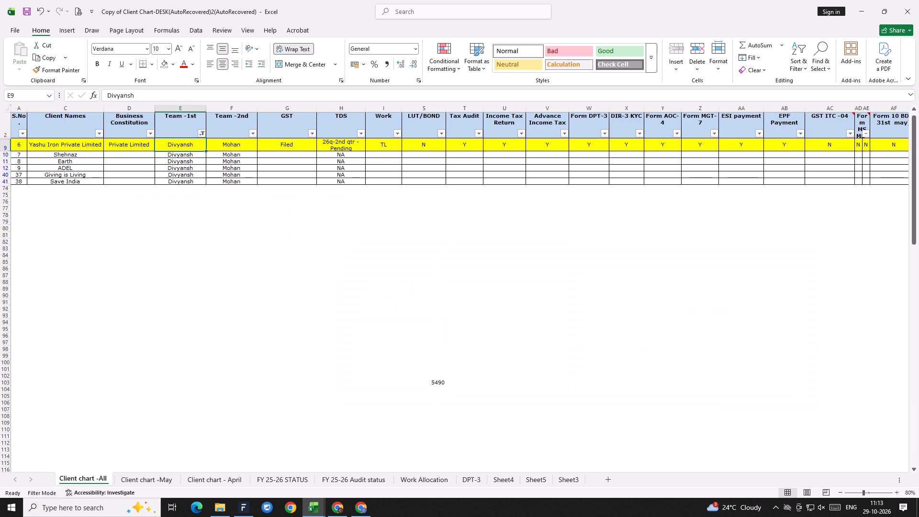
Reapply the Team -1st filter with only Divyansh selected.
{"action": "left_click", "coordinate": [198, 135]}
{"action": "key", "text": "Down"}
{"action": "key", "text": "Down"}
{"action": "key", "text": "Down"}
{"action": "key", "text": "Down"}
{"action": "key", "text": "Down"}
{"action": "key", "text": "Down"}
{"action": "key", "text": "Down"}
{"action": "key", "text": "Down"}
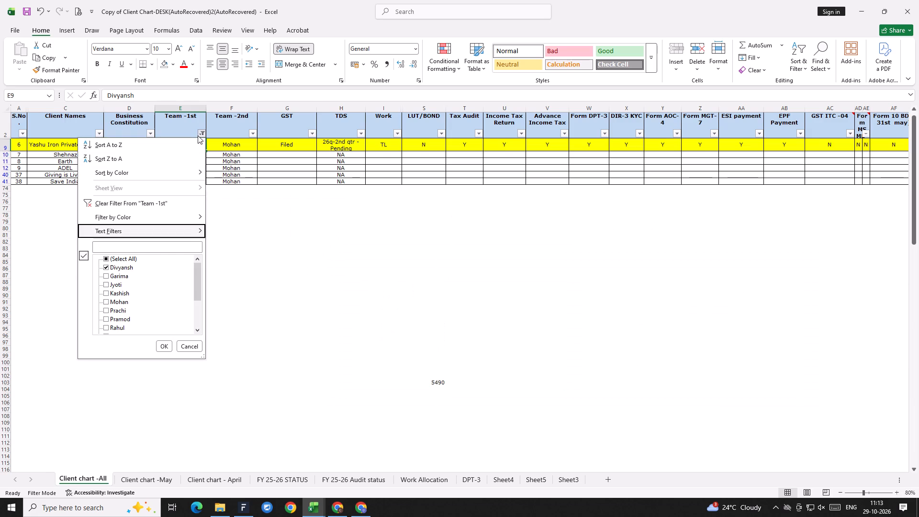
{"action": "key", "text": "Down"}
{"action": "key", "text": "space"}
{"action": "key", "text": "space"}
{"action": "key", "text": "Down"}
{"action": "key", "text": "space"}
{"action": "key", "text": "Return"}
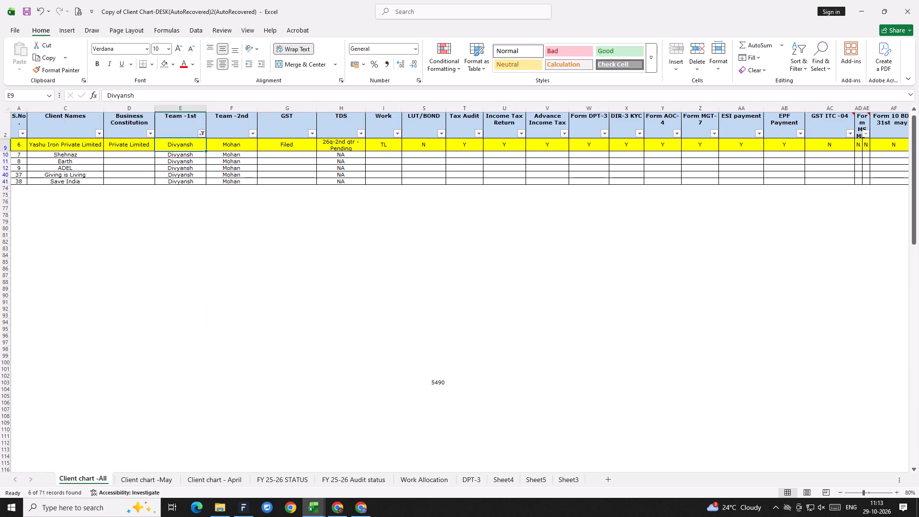
Examine the client names and their details in the rows assigned to Divyansh.
{"action": "key", "text": "Down"}
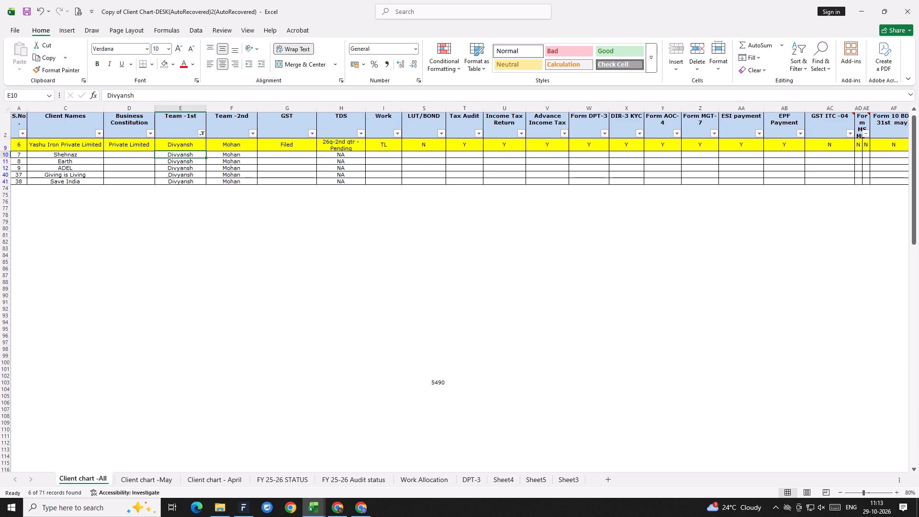
{"action": "key", "text": "Down"}
{"action": "key", "text": "Down"}
{"action": "key", "text": "Left"}
{"action": "key", "text": "Up"}
{"action": "key", "text": "Left"}
{"action": "key", "text": "Down"}
{"action": "key", "text": "Down"}
{"action": "key", "text": "Down"}
{"action": "key", "text": "Down"}
{"action": "key", "text": "Down"}
{"action": "key", "text": "Down"}
{"action": "key", "text": "Down"}
{"action": "key", "text": "Down"}
{"action": "key", "text": "Down"}
{"action": "key", "text": "Down"}
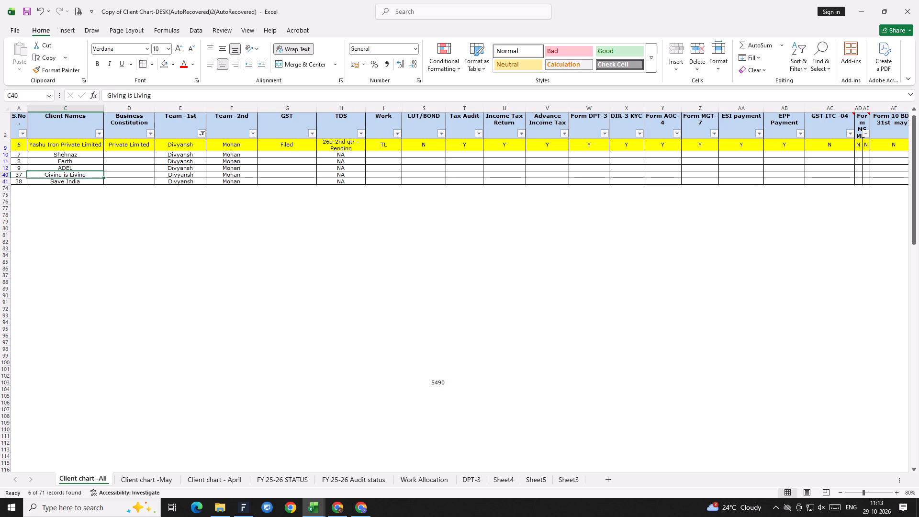
{"action": "key", "text": "Right"}
{"action": "key", "text": "Up"}
{"action": "key", "text": "Right"}
{"action": "key", "text": "Up"}
{"action": "key", "text": "Up"}
{"action": "key", "text": "Up"}
{"action": "key", "text": "Up"}
{"action": "key", "text": "Left"}
{"action": "key", "text": "Up"}
{"action": "key", "text": "Left"}
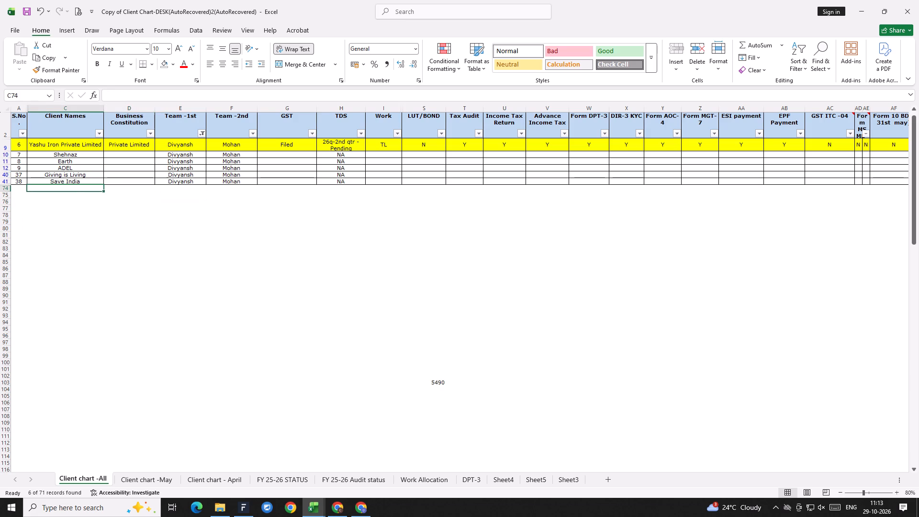
{"action": "key", "text": "Up"}
{"action": "key", "text": "Left"}
{"action": "key", "text": "Up"}
{"action": "key", "text": "Left"}
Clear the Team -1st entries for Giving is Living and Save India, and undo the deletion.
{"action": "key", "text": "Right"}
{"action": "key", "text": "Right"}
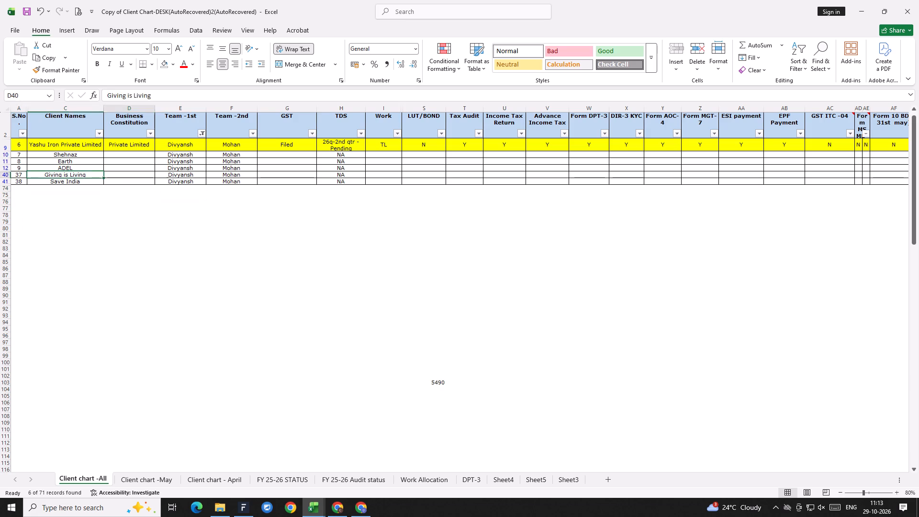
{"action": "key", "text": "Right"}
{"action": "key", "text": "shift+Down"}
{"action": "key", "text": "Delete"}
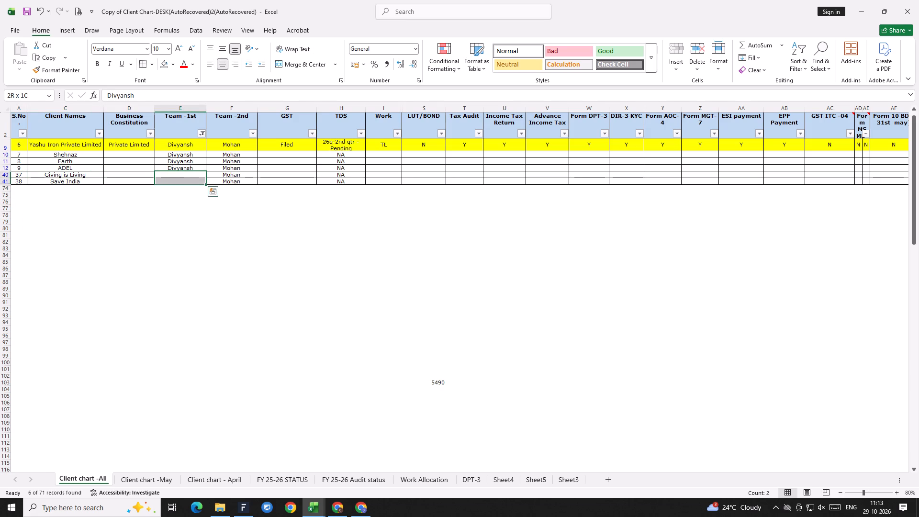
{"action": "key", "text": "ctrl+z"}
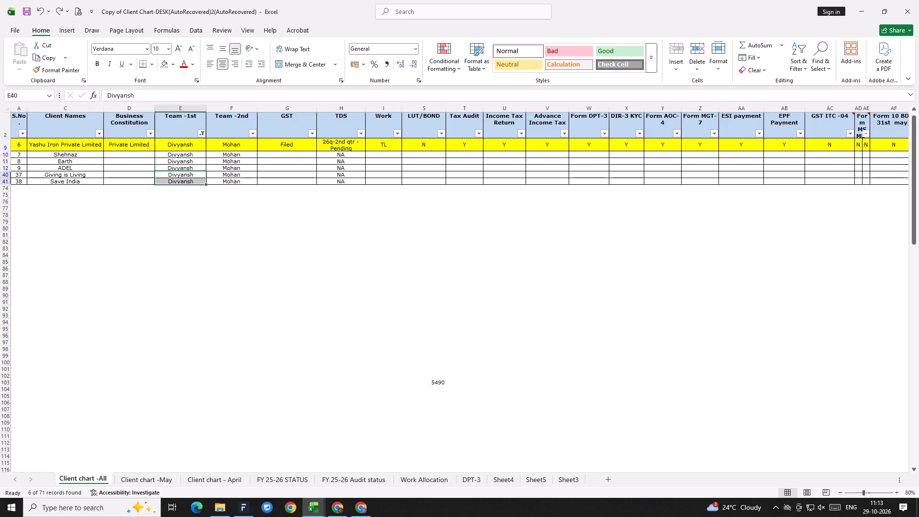
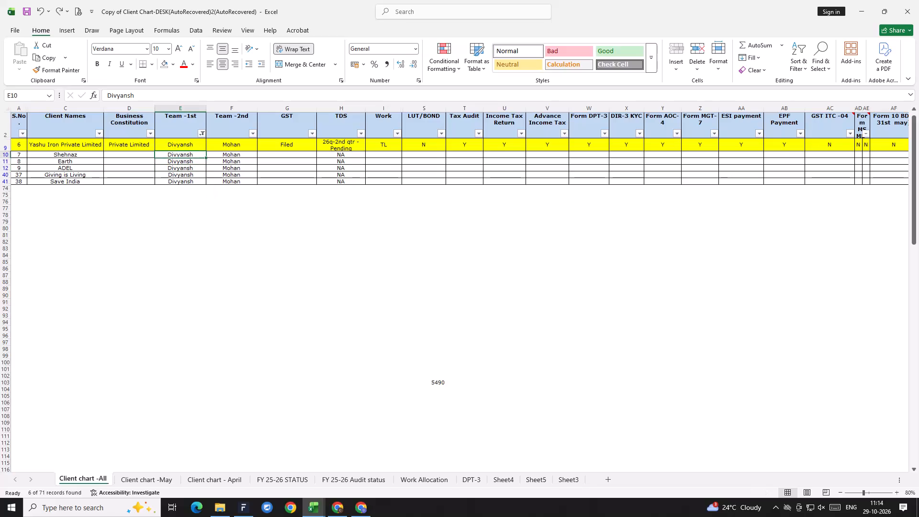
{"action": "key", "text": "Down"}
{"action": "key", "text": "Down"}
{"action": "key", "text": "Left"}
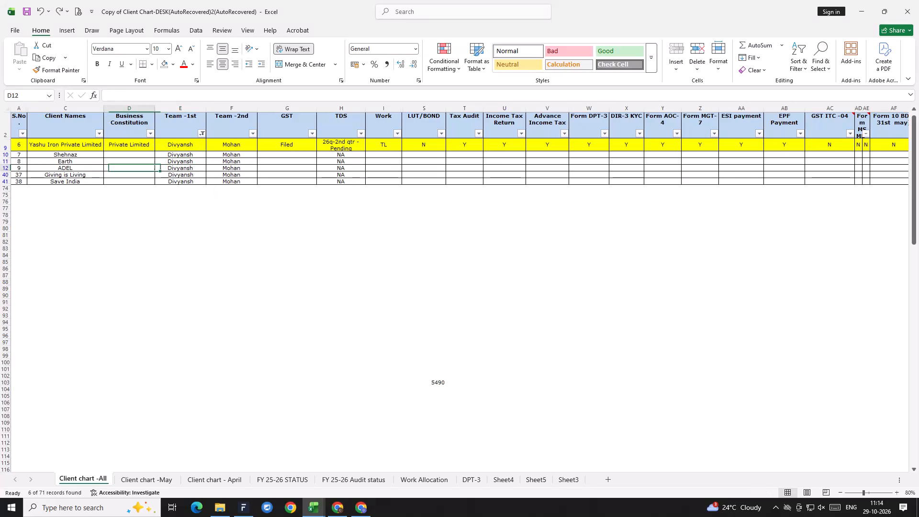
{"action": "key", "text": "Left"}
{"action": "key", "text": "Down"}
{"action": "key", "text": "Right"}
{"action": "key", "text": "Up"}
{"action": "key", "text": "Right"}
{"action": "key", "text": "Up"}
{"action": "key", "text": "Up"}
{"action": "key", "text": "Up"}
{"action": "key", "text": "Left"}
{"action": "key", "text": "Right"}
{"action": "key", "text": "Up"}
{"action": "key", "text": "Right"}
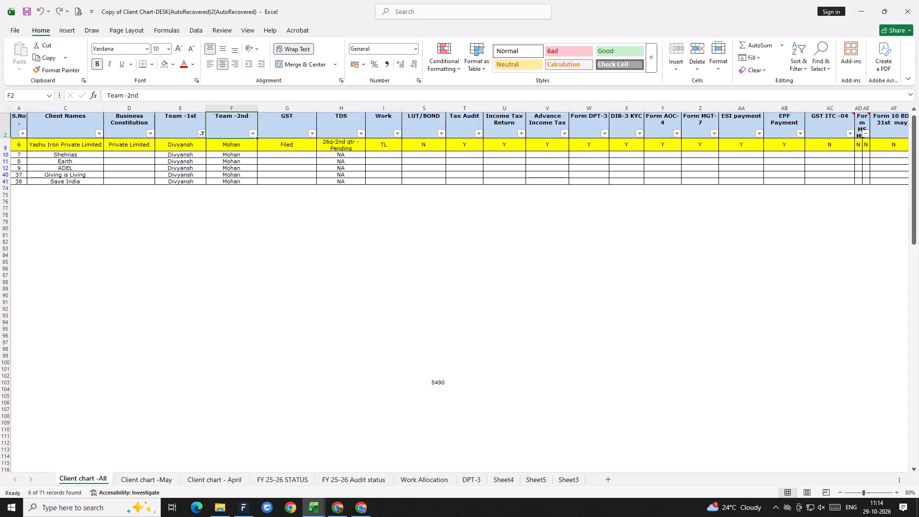
Clear the GST entry for Yashu Iron Private Limited in the client chart.
{"action": "key", "text": "Down"}
{"action": "key", "text": "Right"}
{"action": "key", "text": "Up"}
{"action": "key", "text": "Left"}
{"action": "key", "text": "Down"}
{"action": "key", "text": "Right"}
{"action": "key", "text": "Delete"}
{"action": "key", "text": "End"}
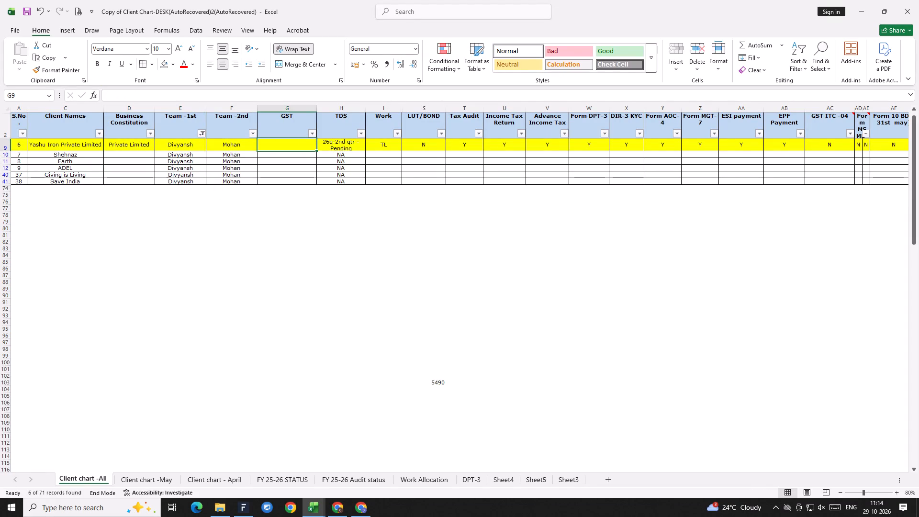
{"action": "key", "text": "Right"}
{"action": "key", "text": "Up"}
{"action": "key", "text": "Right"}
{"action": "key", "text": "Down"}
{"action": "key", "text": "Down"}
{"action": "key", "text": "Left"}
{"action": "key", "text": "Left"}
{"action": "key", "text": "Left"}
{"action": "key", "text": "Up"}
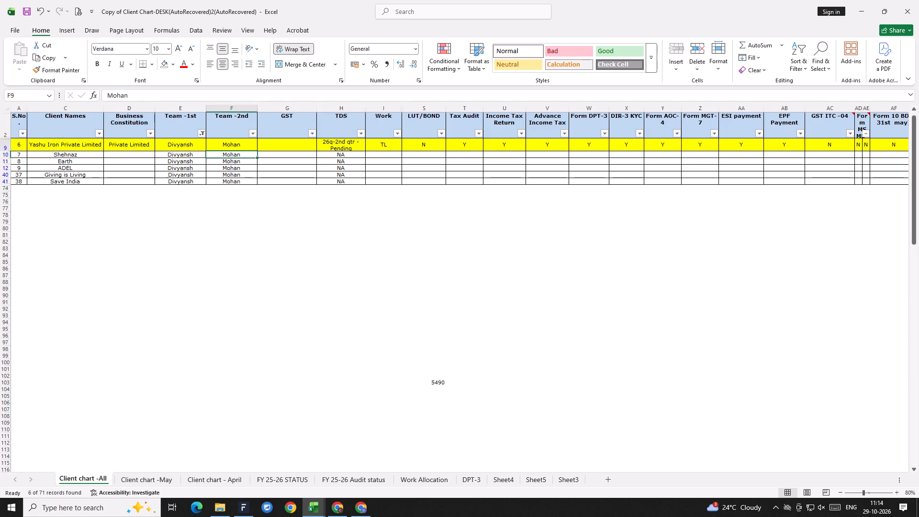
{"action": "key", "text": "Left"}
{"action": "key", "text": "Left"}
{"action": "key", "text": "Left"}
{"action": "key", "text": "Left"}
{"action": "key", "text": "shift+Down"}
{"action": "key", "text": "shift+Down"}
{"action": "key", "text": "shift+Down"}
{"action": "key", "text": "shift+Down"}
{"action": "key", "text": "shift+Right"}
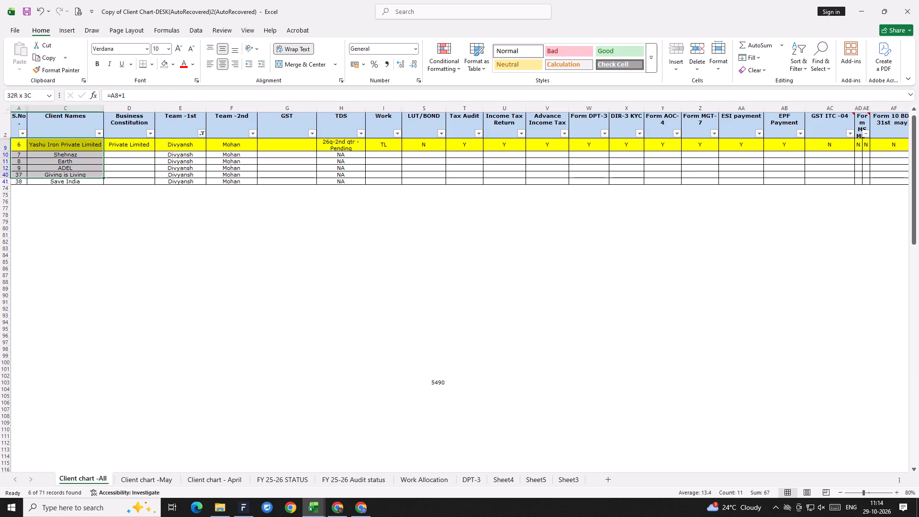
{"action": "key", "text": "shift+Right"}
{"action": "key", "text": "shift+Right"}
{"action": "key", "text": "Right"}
Switch to Sheet7 of the TAX AUDIT 22 workbook.
{"action": "key", "text": "alt+Tab"}
{"action": "key", "text": "Down"}
{"action": "key", "text": "Right"}
{"action": "key", "text": "Up"}
{"action": "key", "text": "Right"}
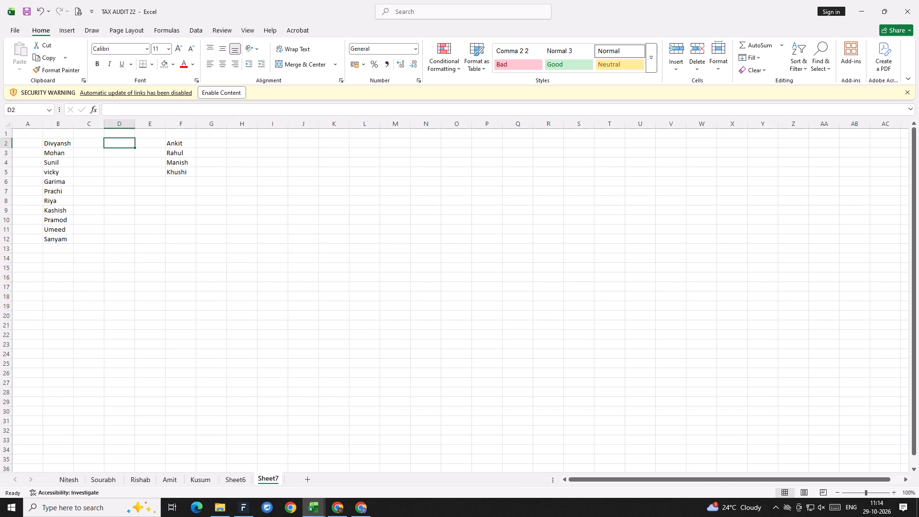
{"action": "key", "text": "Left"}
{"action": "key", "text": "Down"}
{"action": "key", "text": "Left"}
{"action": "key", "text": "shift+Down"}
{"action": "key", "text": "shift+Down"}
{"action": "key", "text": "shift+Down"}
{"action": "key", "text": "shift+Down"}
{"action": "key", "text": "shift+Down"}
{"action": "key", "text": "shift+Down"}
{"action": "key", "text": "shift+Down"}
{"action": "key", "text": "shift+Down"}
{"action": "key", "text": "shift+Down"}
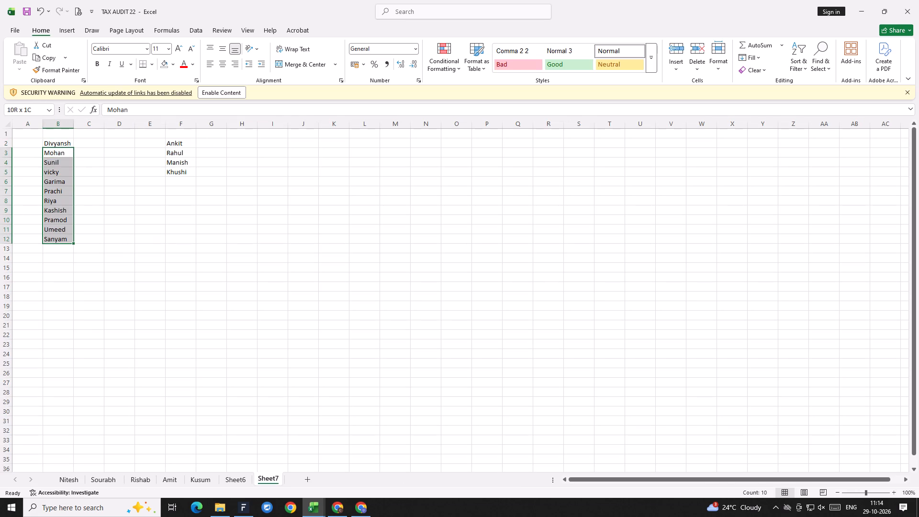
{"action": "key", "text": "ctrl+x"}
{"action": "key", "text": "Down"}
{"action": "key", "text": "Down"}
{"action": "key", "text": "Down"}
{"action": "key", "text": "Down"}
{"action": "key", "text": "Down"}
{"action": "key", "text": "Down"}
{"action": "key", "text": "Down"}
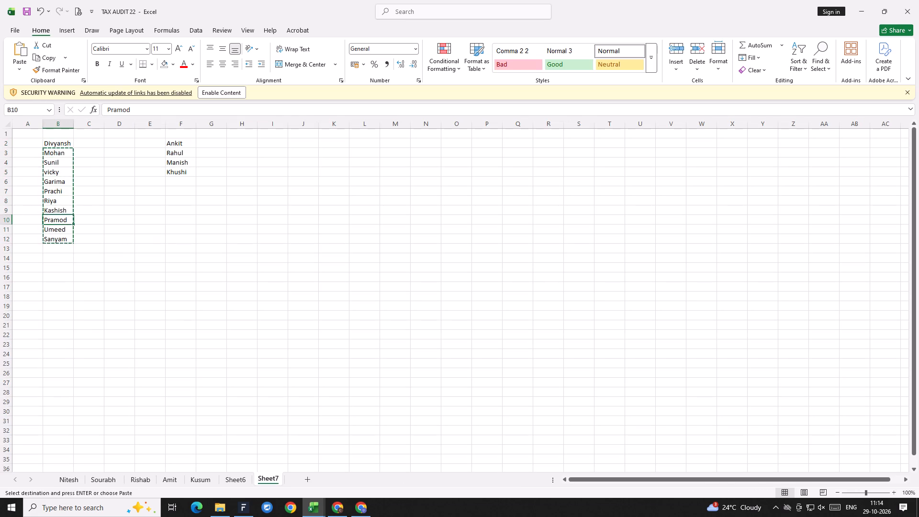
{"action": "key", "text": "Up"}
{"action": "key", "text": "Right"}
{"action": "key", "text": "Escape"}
Move the staff names Mohan through Sanyam from column B to column J, starting at J3.
{"action": "key", "text": "Up"}
{"action": "key", "text": "Up"}
{"action": "key", "text": "Up"}
{"action": "key", "text": "Up"}
{"action": "key", "text": "Up"}
{"action": "key", "text": "Up"}
{"action": "key", "text": "Left"}
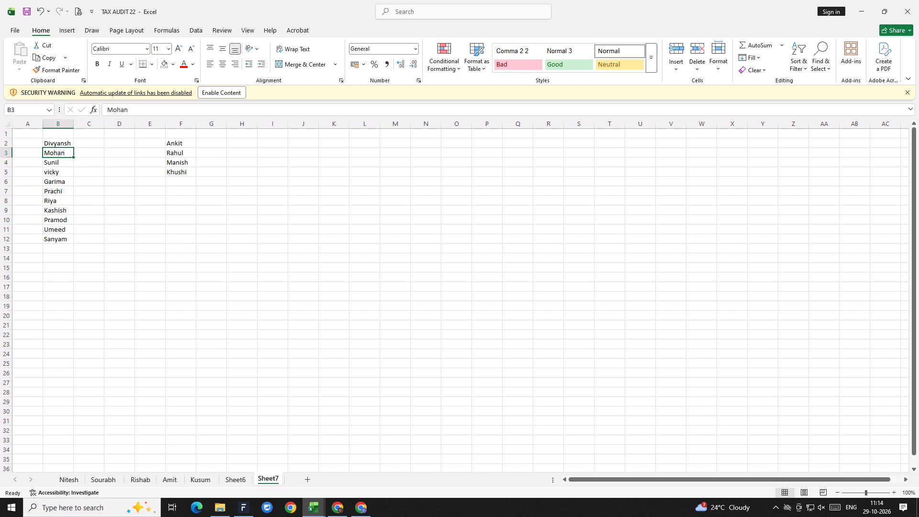
{"action": "key", "text": "shift+Down"}
{"action": "key", "text": "shift+Down"}
{"action": "key", "text": "shift+Down"}
{"action": "key", "text": "shift+Down"}
{"action": "key", "text": "shift+Down"}
{"action": "key", "text": "shift+Down"}
{"action": "key", "text": "shift+Down"}
{"action": "key", "text": "shift+Down"}
{"action": "key", "text": "shift+Down"}
{"action": "key", "text": "shift+Down"}
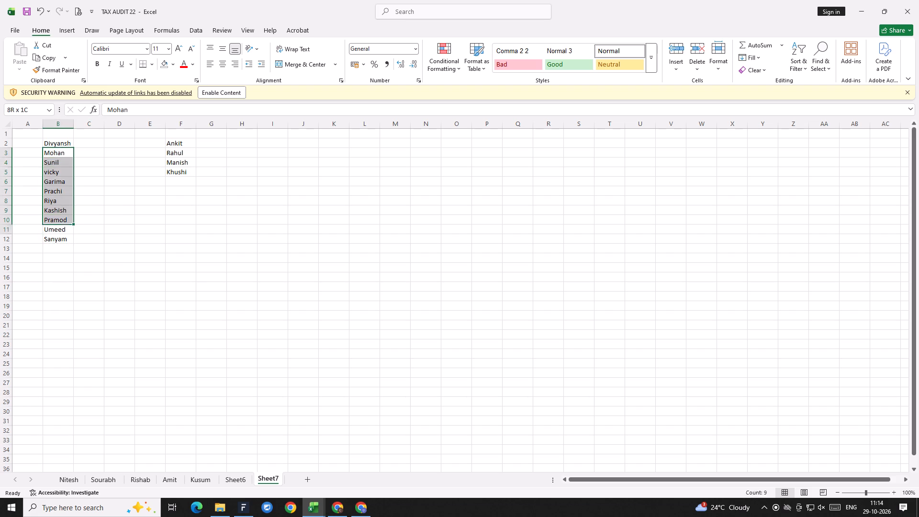
{"action": "key", "text": "shift+Up"}
{"action": "key", "text": "ctrl+x"}
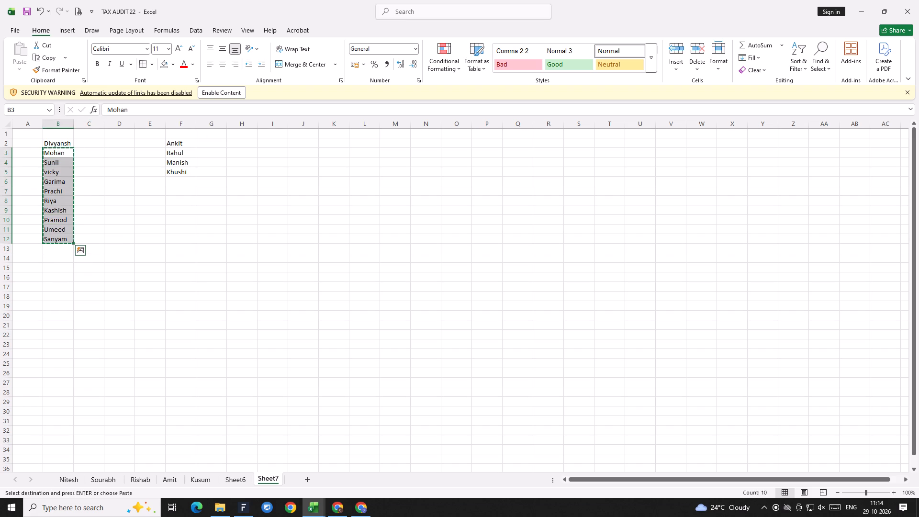
{"action": "key", "text": "Down"}
{"action": "key", "text": "Down"}
{"action": "key", "text": "Down"}
{"action": "key", "text": "Down"}
{"action": "key", "text": "Down"}
{"action": "key", "text": "Down"}
{"action": "key", "text": "Down"}
{"action": "key", "text": "Down"}
{"action": "key", "text": "Down"}
{"action": "key", "text": "Down"}
{"action": "key", "text": "Right"}
{"action": "key", "text": "Up"}
{"action": "key", "text": "Right"}
{"action": "key", "text": "Up"}
{"action": "key", "text": "Right"}
{"action": "key", "text": "Up"}
{"action": "key", "text": "Right"}
{"action": "key", "text": "Right"}
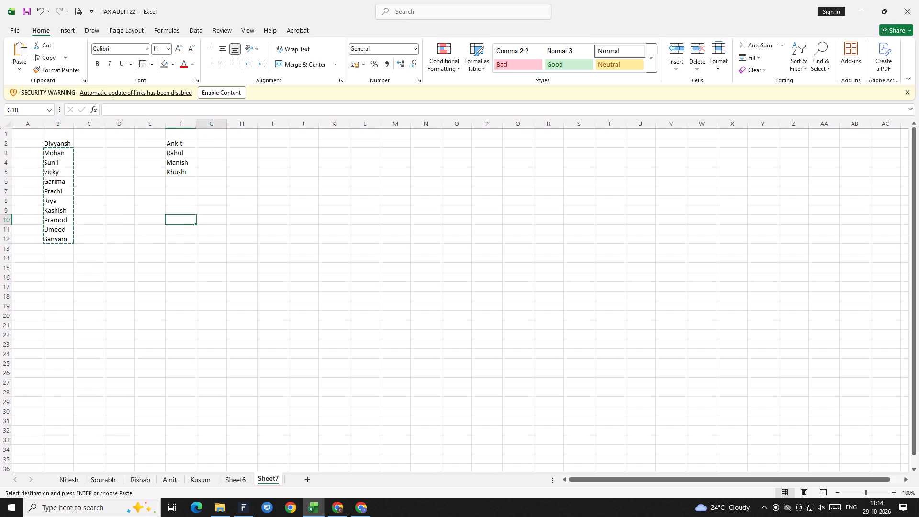
{"action": "key", "text": "Up"}
{"action": "key", "text": "Right"}
{"action": "key", "text": "Up"}
{"action": "key", "text": "Up"}
{"action": "key", "text": "Up"}
{"action": "key", "text": "Up"}
{"action": "key", "text": "Right"}
{"action": "key", "text": "Up"}
{"action": "key", "text": "Right"}
{"action": "key", "text": "Up"}
{"action": "key", "text": "ctrl+v"}
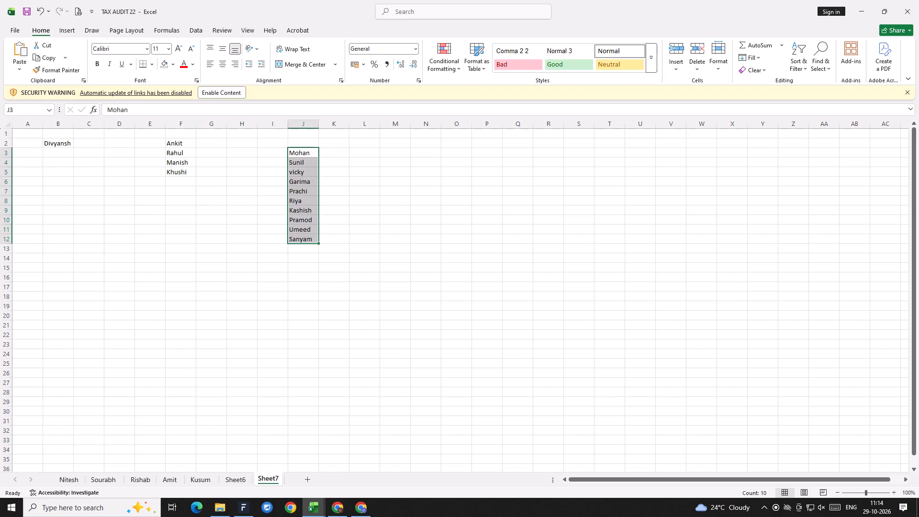
{"action": "key", "text": "Escape"}
{"action": "key", "text": "Left"}
{"action": "key", "text": "Left"}
{"action": "key", "text": "Left"}
Copy only the visible client names, Yashu Iron Private Limited through Save India, from the client chart into Sheet7 of TAX AUDIT 22, starting at C2.
{"action": "key", "text": "alt+Tab"}
{"action": "key", "text": "Escape"}
{"action": "key", "text": "Right"}
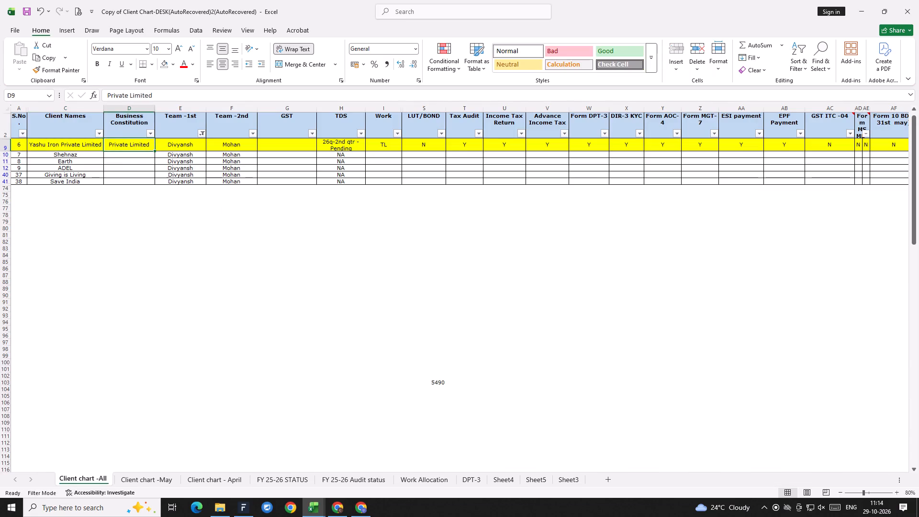
{"action": "key", "text": "Left"}
{"action": "key", "text": "shift+Down"}
{"action": "key", "text": "shift+Down"}
{"action": "key", "text": "shift+Down"}
{"action": "key", "text": "shift+Down"}
{"action": "key", "text": "shift+Down"}
{"action": "key", "text": "alt+semicolon"}
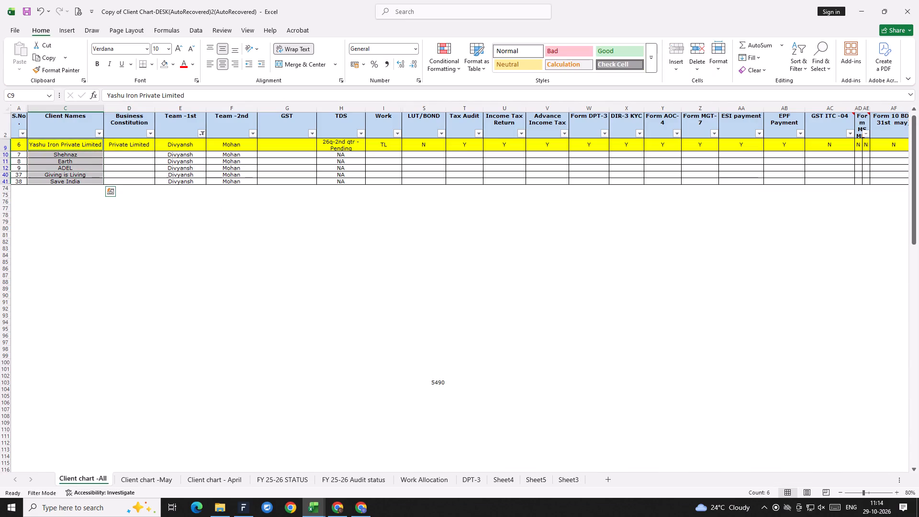
{"action": "key", "text": "ctrl+c"}
{"action": "key", "text": "alt+Tab"}
{"action": "key", "text": "Right"}
{"action": "key", "text": "Up"}
{"action": "key", "text": "Left"}
{"action": "key", "text": "Left"}
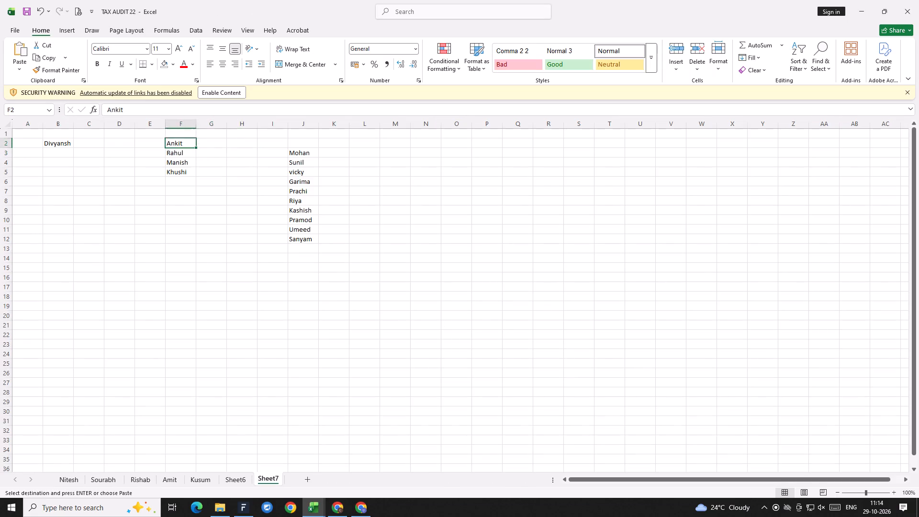
{"action": "key", "text": "Left"}
{"action": "key", "text": "Left"}
{"action": "key", "text": "Left"}
{"action": "key", "text": "ctrl+v"}
Widen column C so the pasted client names fit better.
{"action": "left_click_drag", "start_coordinate": [104, 125], "coordinate": [125, 122]}
Copy Divyansh from B2 into B3:B7, beside the clients Shehnaz through Save India.
{"action": "key", "text": "Left"}
{"action": "key", "text": "Down"}
{"action": "key", "text": "Up"}
{"action": "key", "text": "ctrl+c"}
{"action": "key", "text": "Down"}
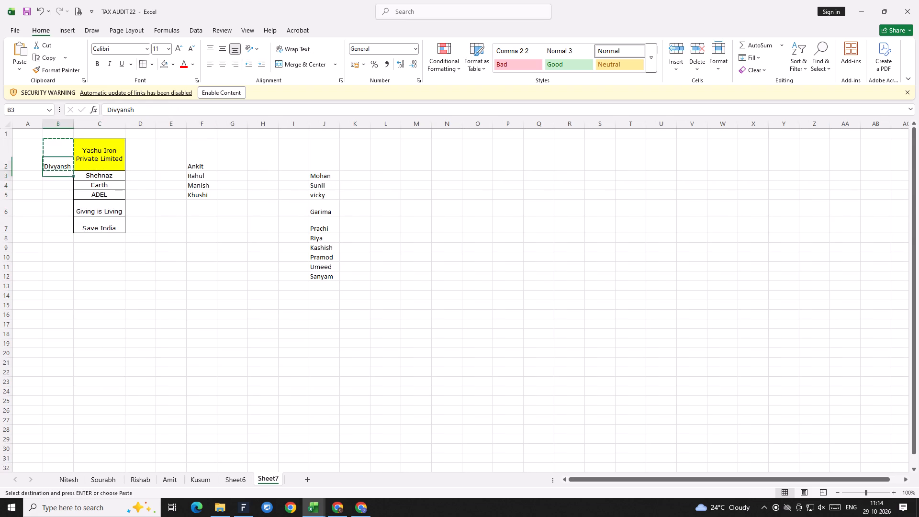
{"action": "key", "text": "shift+Down"}
{"action": "key", "text": "shift+Down"}
{"action": "key", "text": "shift+Down"}
{"action": "key", "text": "shift+Down"}
{"action": "key", "text": "shift+Down"}
{"action": "key", "text": "shift+Up"}
{"action": "key", "text": "ctrl+v"}
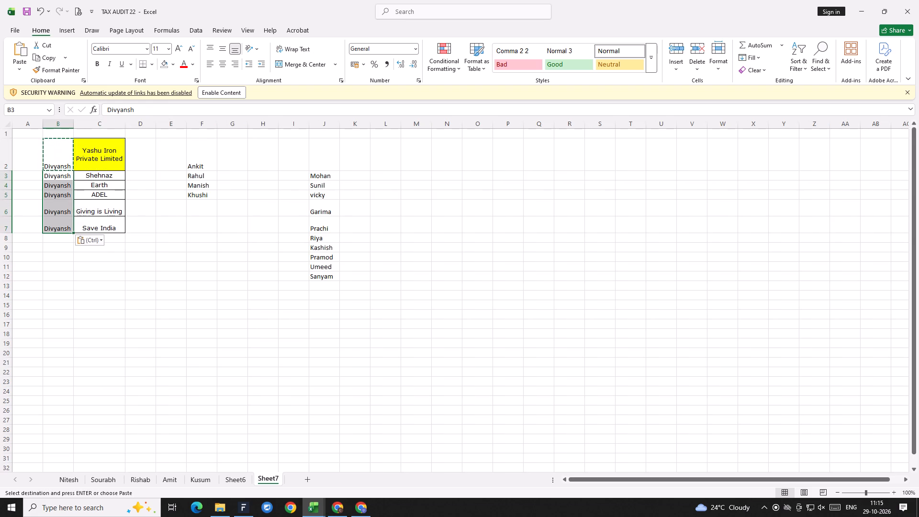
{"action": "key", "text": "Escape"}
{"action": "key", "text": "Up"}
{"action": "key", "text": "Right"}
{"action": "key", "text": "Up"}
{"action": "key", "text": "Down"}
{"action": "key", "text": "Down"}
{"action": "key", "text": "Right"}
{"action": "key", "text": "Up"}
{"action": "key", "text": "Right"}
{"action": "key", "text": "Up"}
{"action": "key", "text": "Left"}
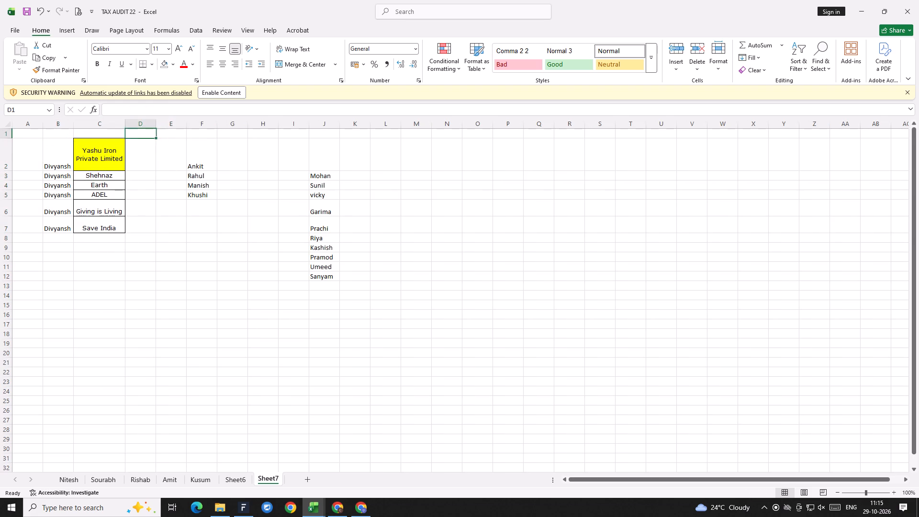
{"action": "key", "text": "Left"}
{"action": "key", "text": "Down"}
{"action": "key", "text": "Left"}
Switch to the client chart workbook and filter the Team -1st column to show only Mohan instead of Divyansh.
{"action": "key", "text": "alt+Tab"}
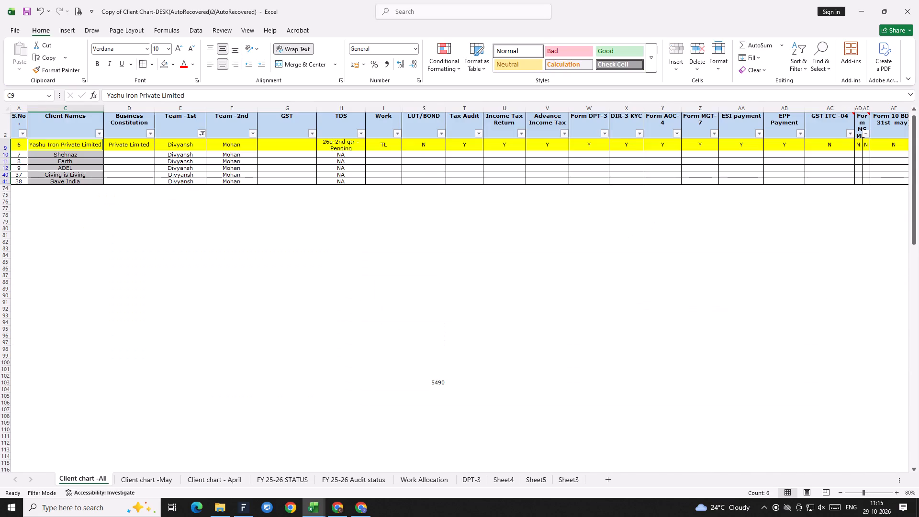
{"action": "left_click", "coordinate": [257, 204]}
{"action": "left_click", "coordinate": [198, 133]}
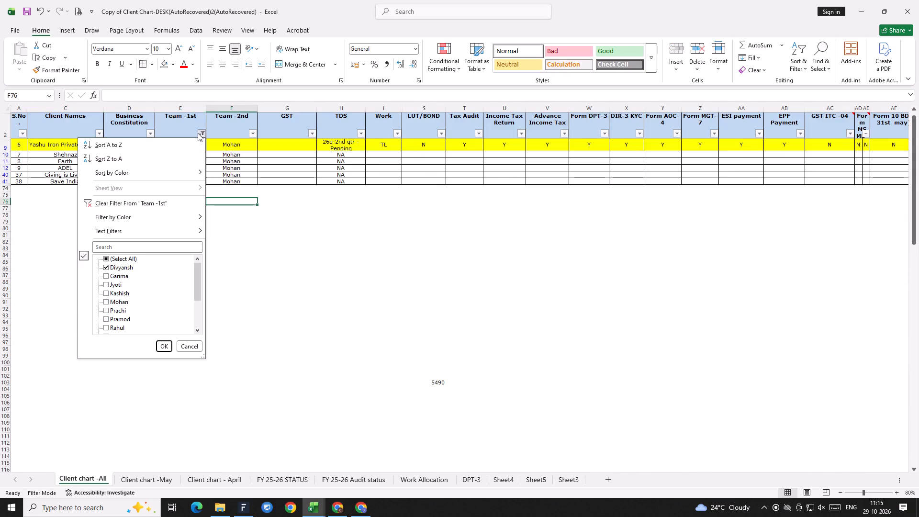
{"action": "key", "text": "Down"}
{"action": "key", "text": "Down"}
{"action": "key", "text": "Down"}
{"action": "key", "text": "Down"}
{"action": "key", "text": "Down"}
{"action": "key", "text": "Down"}
{"action": "key", "text": "Down"}
{"action": "key", "text": "Down"}
{"action": "key", "text": "Down"}
{"action": "key", "text": "Down"}
{"action": "key", "text": "Down"}
{"action": "key", "text": "Up"}
{"action": "key", "text": "space"}
{"action": "key", "text": "Down"}
{"action": "key", "text": "Down"}
{"action": "key", "text": "Down"}
{"action": "key", "text": "Down"}
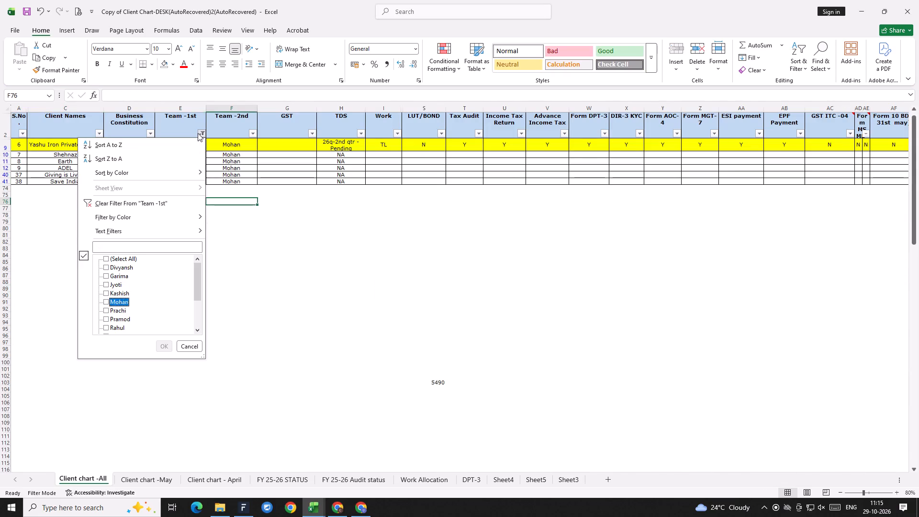
{"action": "key", "text": "Down"}
{"action": "key", "text": "Up"}
{"action": "key", "text": "space"}
{"action": "key", "text": "Return"}
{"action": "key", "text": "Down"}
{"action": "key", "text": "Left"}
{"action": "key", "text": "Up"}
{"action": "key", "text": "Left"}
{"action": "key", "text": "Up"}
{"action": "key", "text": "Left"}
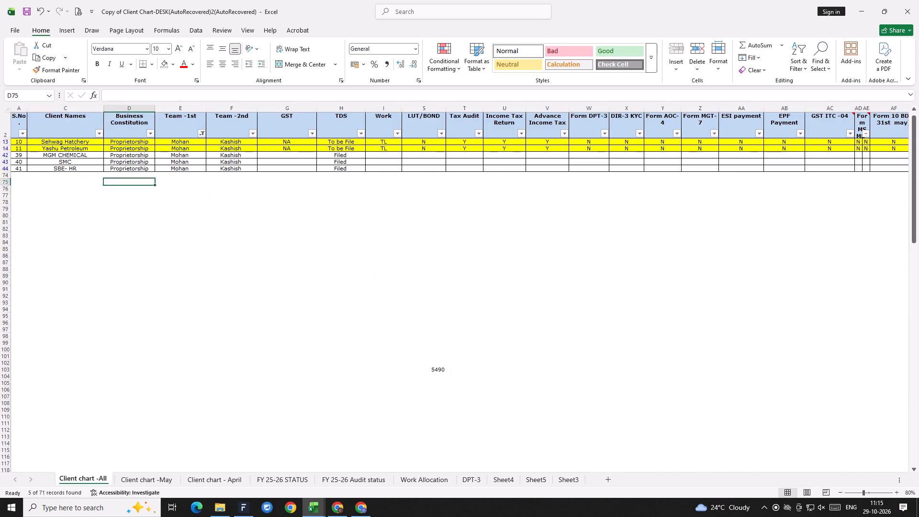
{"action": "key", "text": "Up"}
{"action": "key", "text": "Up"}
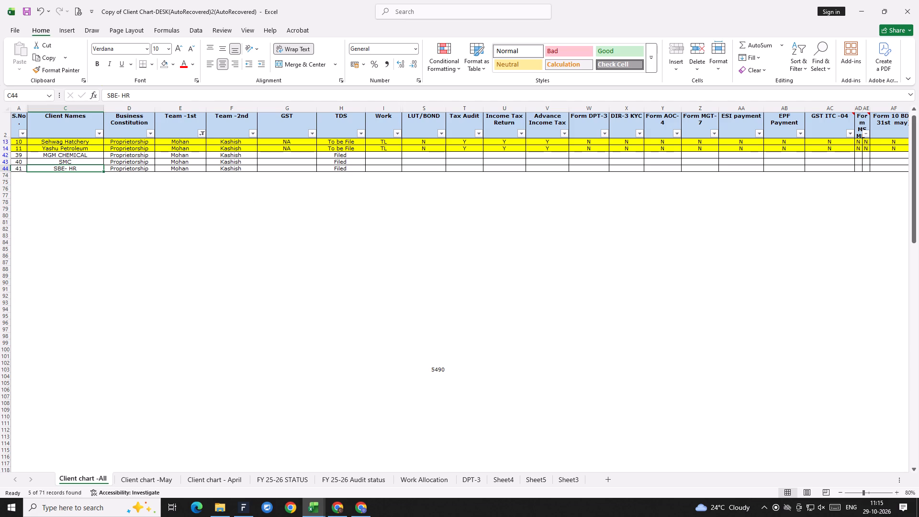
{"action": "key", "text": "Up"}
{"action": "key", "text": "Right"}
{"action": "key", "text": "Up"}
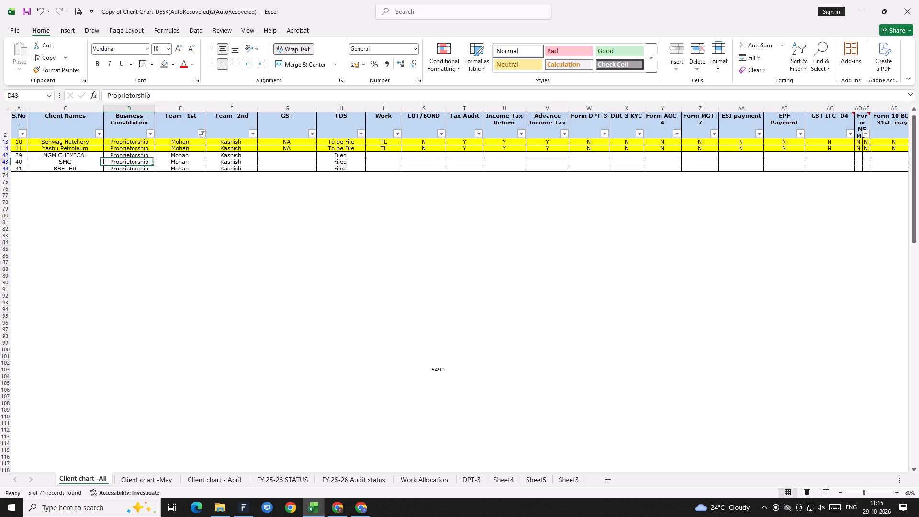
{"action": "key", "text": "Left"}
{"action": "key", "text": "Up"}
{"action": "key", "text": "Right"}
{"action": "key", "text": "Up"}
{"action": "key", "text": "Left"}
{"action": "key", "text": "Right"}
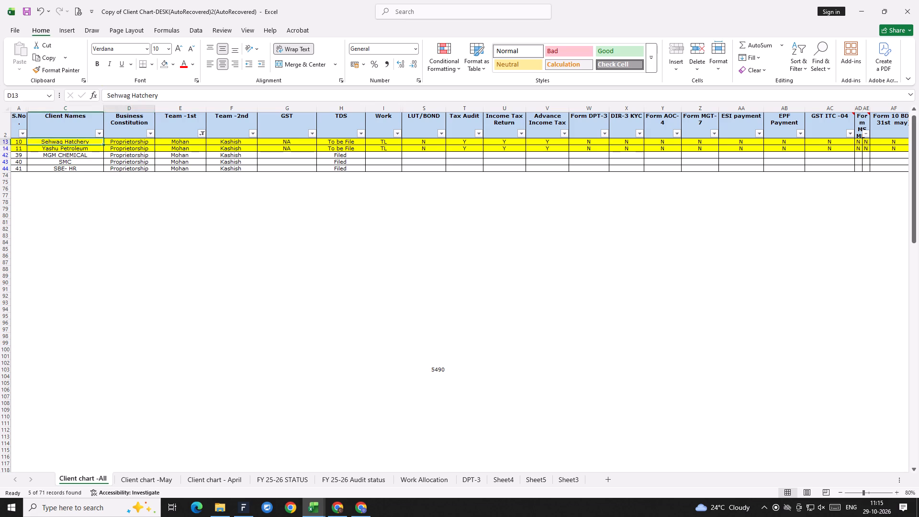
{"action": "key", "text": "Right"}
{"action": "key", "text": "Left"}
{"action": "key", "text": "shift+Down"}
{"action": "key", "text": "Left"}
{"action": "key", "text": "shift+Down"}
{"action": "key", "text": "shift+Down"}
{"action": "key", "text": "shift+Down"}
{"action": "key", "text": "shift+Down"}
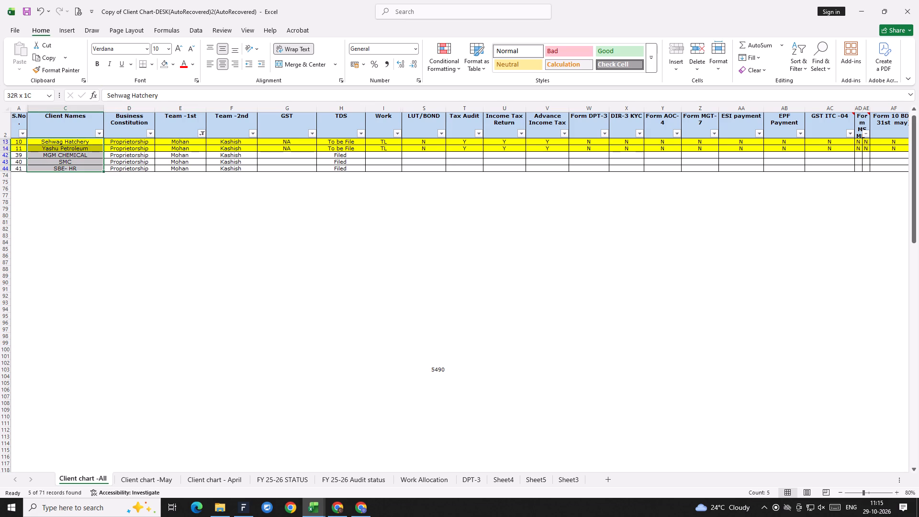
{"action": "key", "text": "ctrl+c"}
In Sheet7 of TAX AUDIT 22, copy Mohan from J3 into B8, directly below the last Divyansh row.
{"action": "key", "text": "alt+Tab"}
{"action": "key", "text": "Down"}
{"action": "key", "text": "Down"}
{"action": "key", "text": "Down"}
{"action": "key", "text": "Down"}
{"action": "key", "text": "Down"}
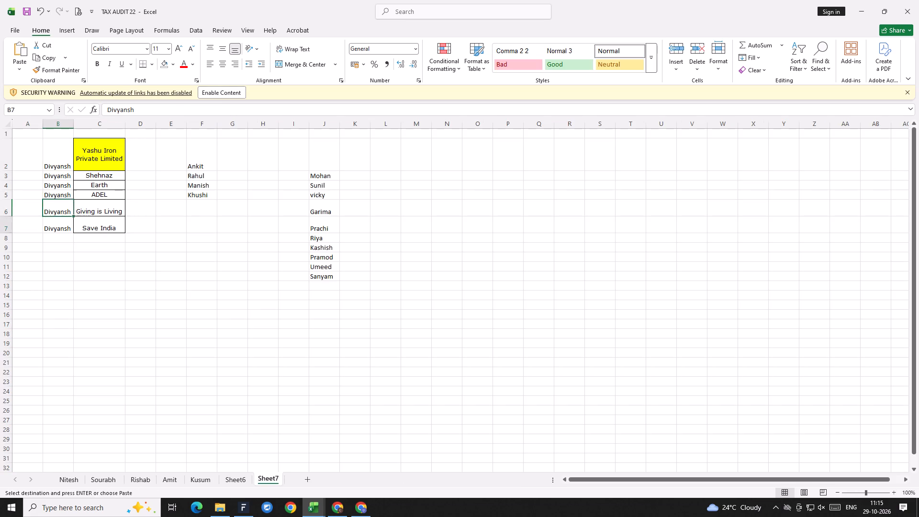
{"action": "key", "text": "Down"}
{"action": "key", "text": "Down"}
{"action": "key", "text": "Right"}
{"action": "key", "text": "Up"}
{"action": "key", "text": "Right"}
{"action": "key", "text": "Up"}
{"action": "key", "text": "Right"}
{"action": "key", "text": "Up"}
{"action": "key", "text": "Up"}
{"action": "key", "text": "Right"}
{"action": "key", "text": "Up"}
{"action": "key", "text": "Right"}
{"action": "key", "text": "Up"}
{"action": "key", "text": "Right"}
{"action": "key", "text": "Up"}
{"action": "key", "text": "Right"}
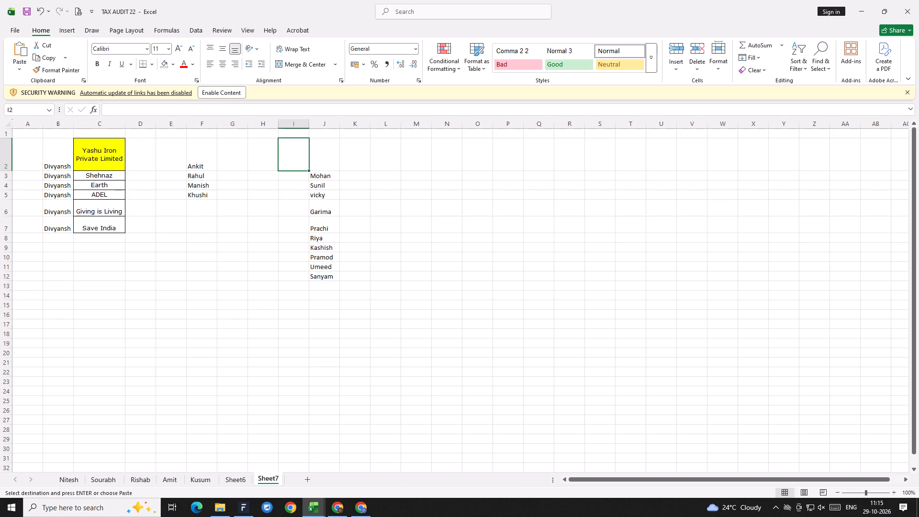
{"action": "key", "text": "Down"}
{"action": "key", "text": "Right"}
{"action": "key", "text": "Escape"}
{"action": "key", "text": "ctrl+c"}
{"action": "key", "text": "Down"}
{"action": "key", "text": "Left"}
{"action": "key", "text": "Down"}
{"action": "key", "text": "Left"}
{"action": "key", "text": "Down"}
{"action": "key", "text": "Left"}
{"action": "key", "text": "Down"}
{"action": "key", "text": "Left"}
{"action": "key", "text": "Left"}
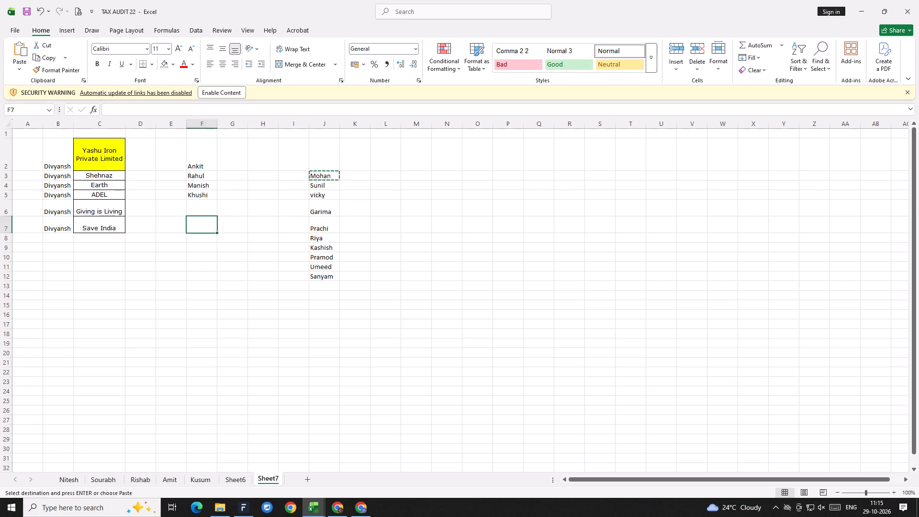
{"action": "key", "text": "Down"}
{"action": "key", "text": "Left"}
{"action": "key", "text": "Down"}
{"action": "key", "text": "Left"}
{"action": "key", "text": "Left"}
{"action": "key", "text": "Up"}
{"action": "key", "text": "ctrl+v"}
{"action": "key", "text": "Right"}
{"action": "key", "text": "Right"}
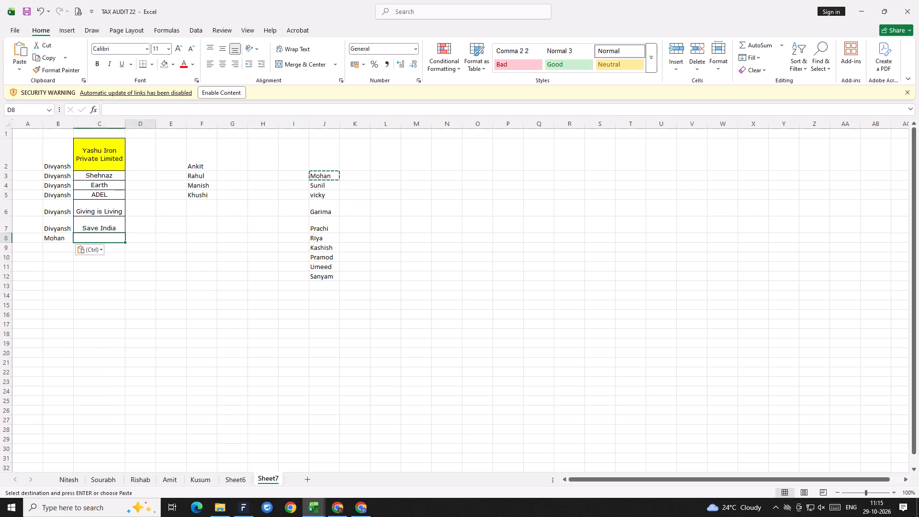
{"action": "key", "text": "Left"}
Copy Mohan's client names, Sehwag Hatchery through SBE- HR, from the client chart into Sheet7 of TAX AUDIT 22, starting at C8.
{"action": "key", "text": "alt+Tab"}
{"action": "key", "text": "Escape"}
{"action": "key", "text": "Right"}
{"action": "key", "text": "Right"}
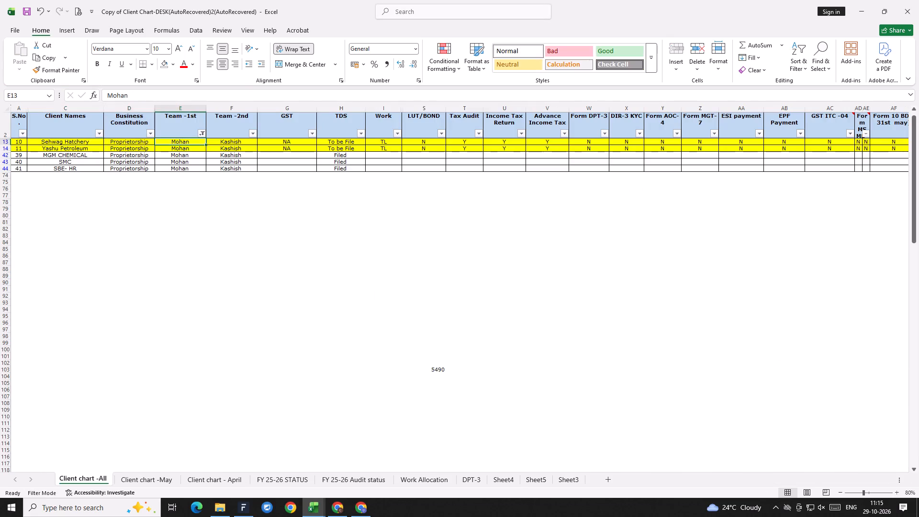
{"action": "key", "text": "Left"}
{"action": "key", "text": "shift+Down"}
{"action": "key", "text": "shift+Down"}
{"action": "key", "text": "shift+Down"}
{"action": "key", "text": "shift+Right"}
{"action": "key", "text": "Left"}
{"action": "key", "text": "Left"}
{"action": "key", "text": "shift+Down"}
{"action": "key", "text": "Right"}
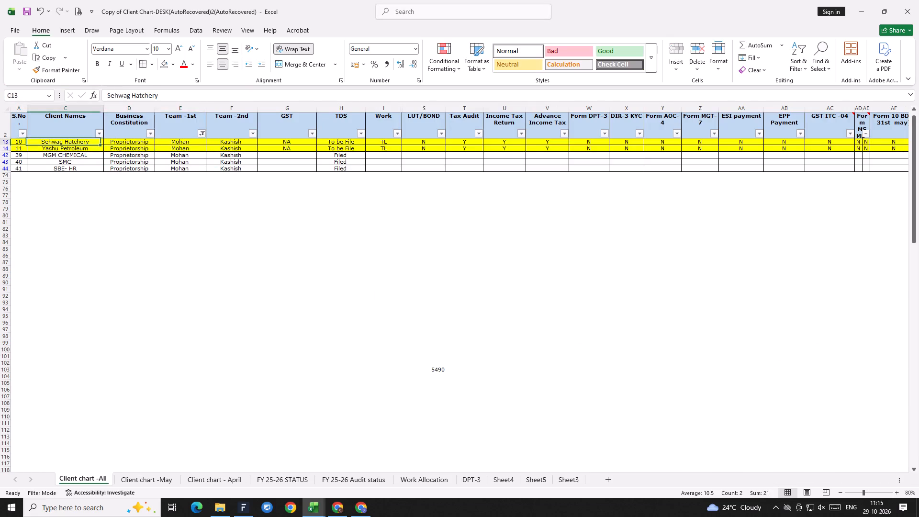
{"action": "key", "text": "shift+Down"}
{"action": "key", "text": "shift+Down"}
{"action": "key", "text": "shift+Down"}
{"action": "key", "text": "shift+Down"}
{"action": "key", "text": "Escape"}
{"action": "key", "text": "shift+Down"}
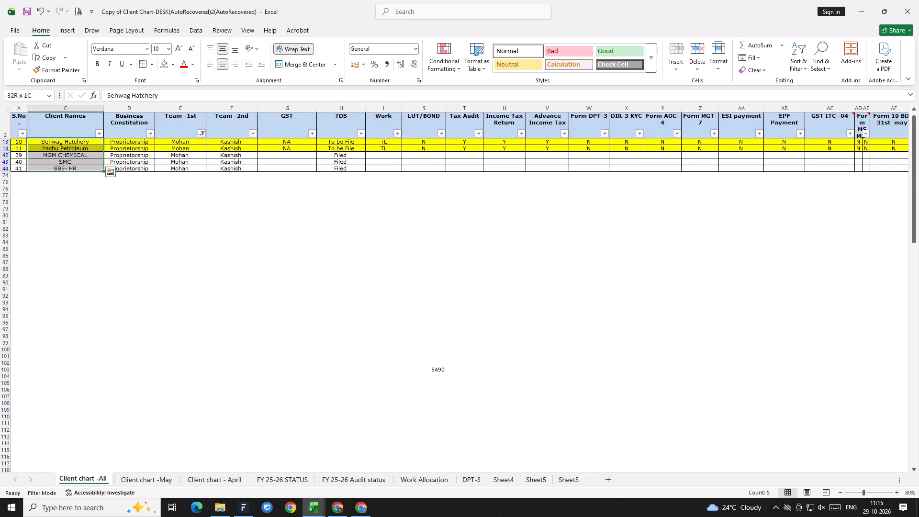
{"action": "key", "text": "ctrl+c"}
{"action": "key", "text": "alt+Tab"}
{"action": "key", "text": "Right"}
{"action": "key", "text": "Left"}
{"action": "key", "text": "ctrl+v"}
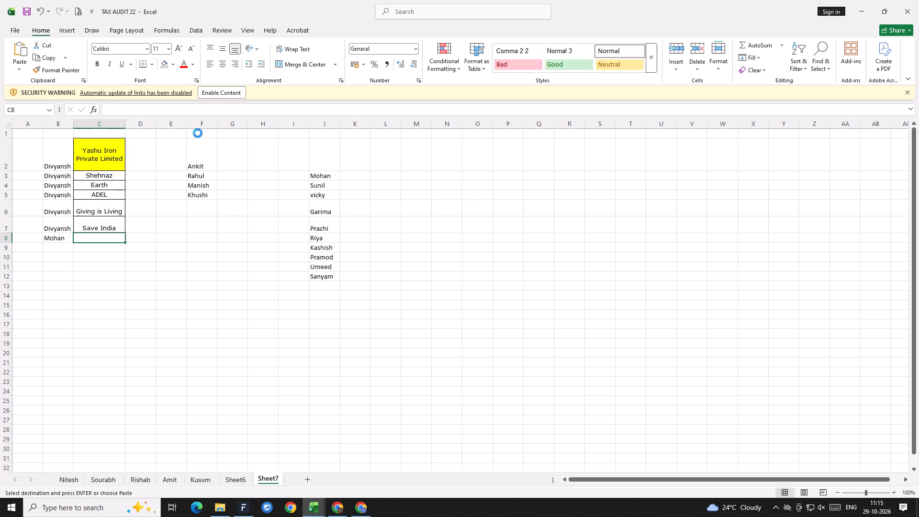
{"action": "key", "text": "Escape"}
Copy Mohan from B8 into B9:B12, beside the clients Yashu Petroleum through SBE- HR.
{"action": "key", "text": "Left"}
{"action": "key", "text": "ctrl+c"}
{"action": "key", "text": "Down"}
{"action": "key", "text": "shift+Down"}
{"action": "key", "text": "shift+Down"}
{"action": "key", "text": "shift+Down"}
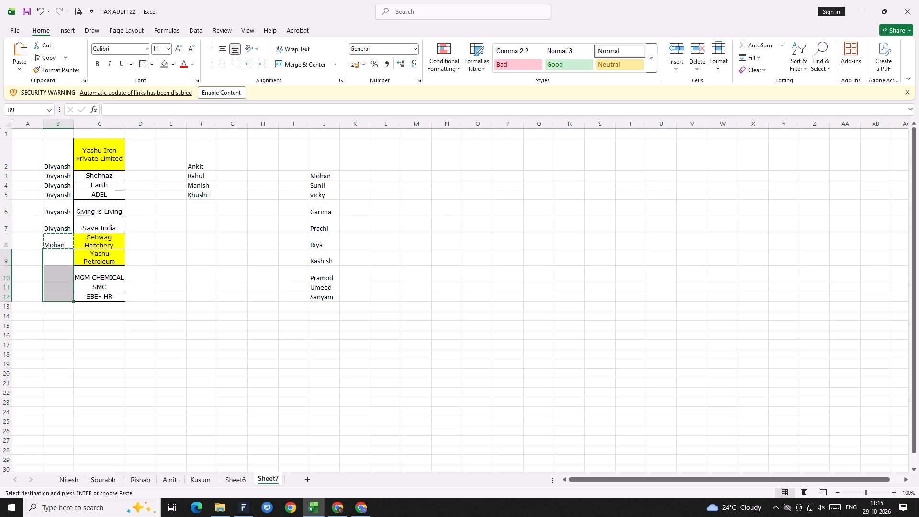
{"action": "key", "text": "ctrl+v"}
{"action": "key", "text": "Escape"}
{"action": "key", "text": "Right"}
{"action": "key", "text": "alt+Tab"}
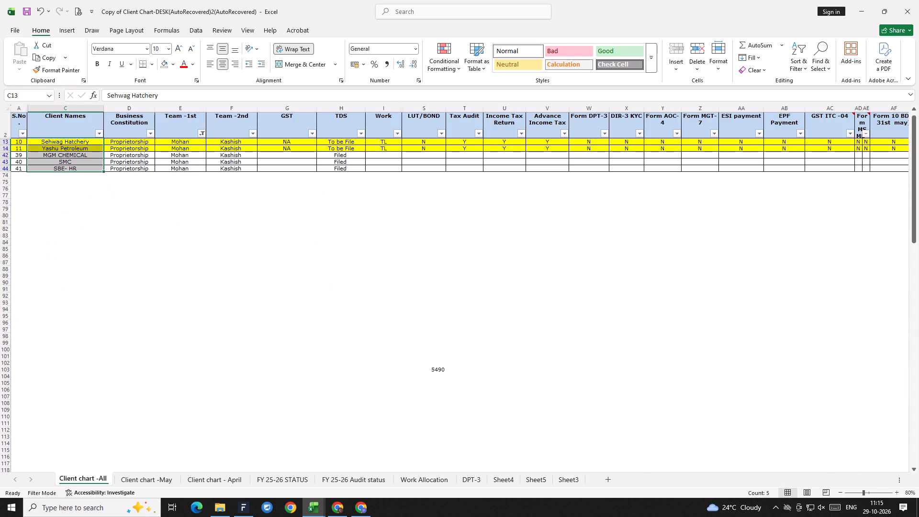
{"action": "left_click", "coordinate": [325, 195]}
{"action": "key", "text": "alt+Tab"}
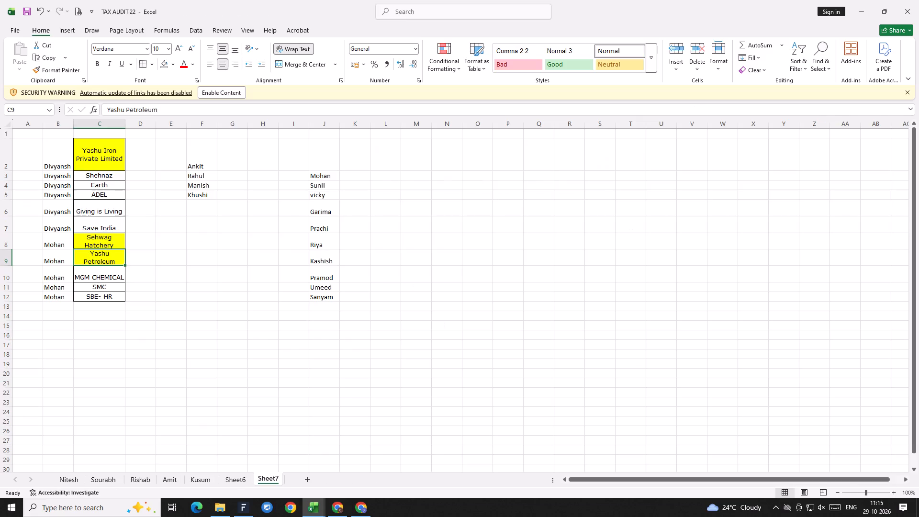
Enter Divyansh in J2, above Mohan in the staff name list.
{"action": "left_click", "coordinate": [326, 177]}
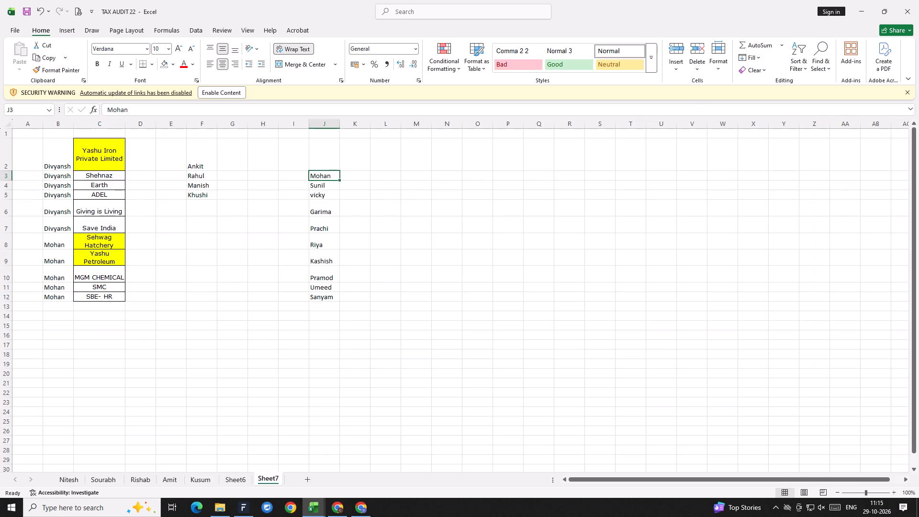
{"action": "key", "text": "Up"}
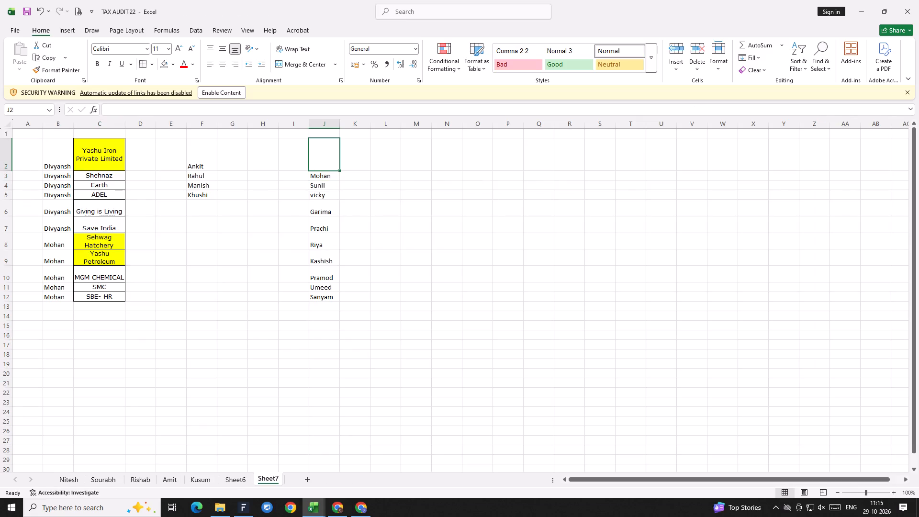
{"action": "key", "text": "d"}
{"action": "type", "text": "vyans"}
{"action": "key", "text": "h"}
{"action": "key", "text": "Return"}
{"action": "key", "text": "Up"}
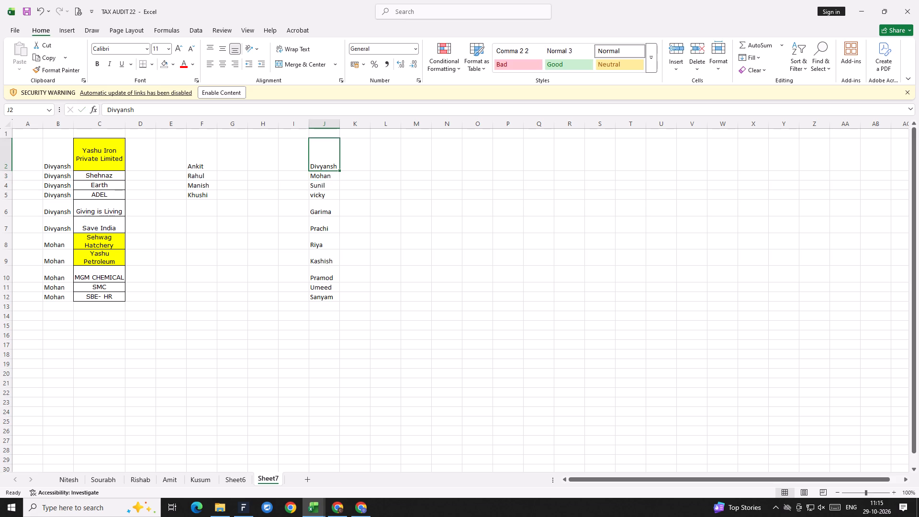
{"action": "key", "text": "shift+Down"}
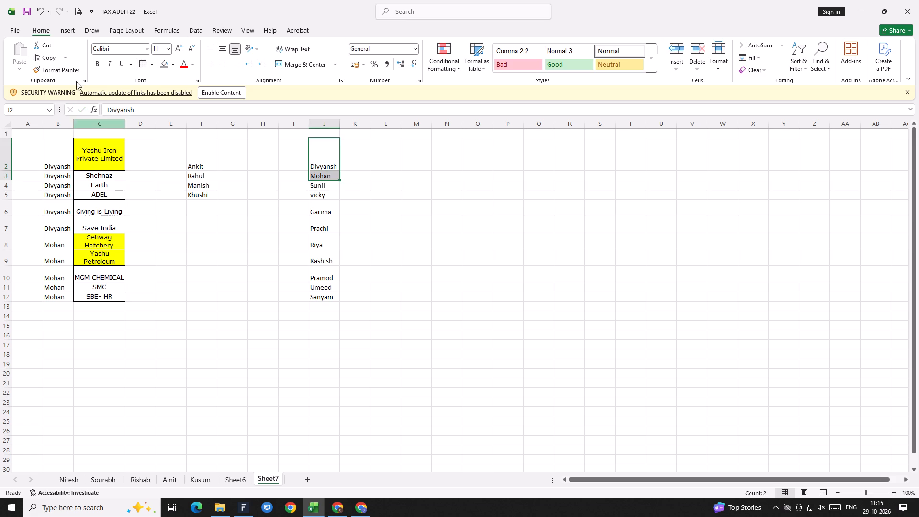
Widen column C so that each client name fits on one line.
{"action": "left_click_drag", "start_coordinate": [128, 123], "coordinate": [200, 129]}
AutoFit the row heights across the whole of Sheet7.
{"action": "key", "text": "ctrl+a"}
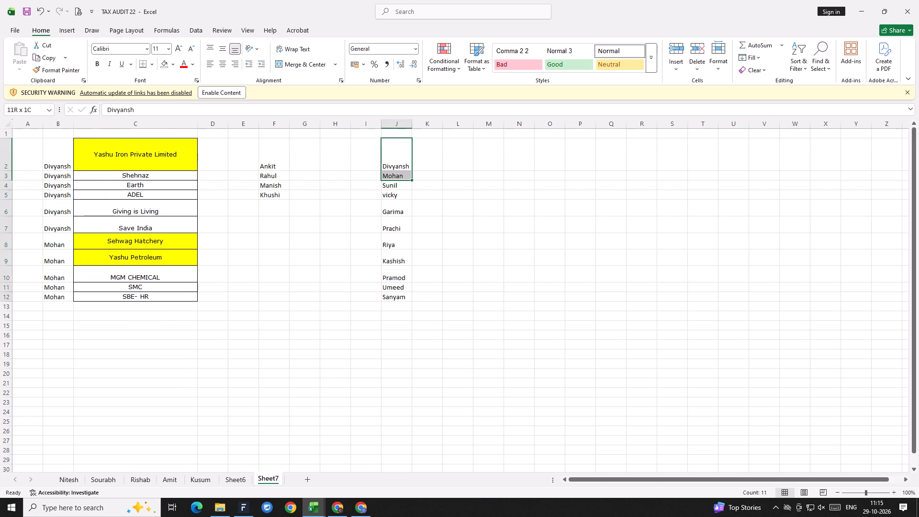
{"action": "key", "text": "ctrl+a"}
{"action": "key", "text": "alt+h"}
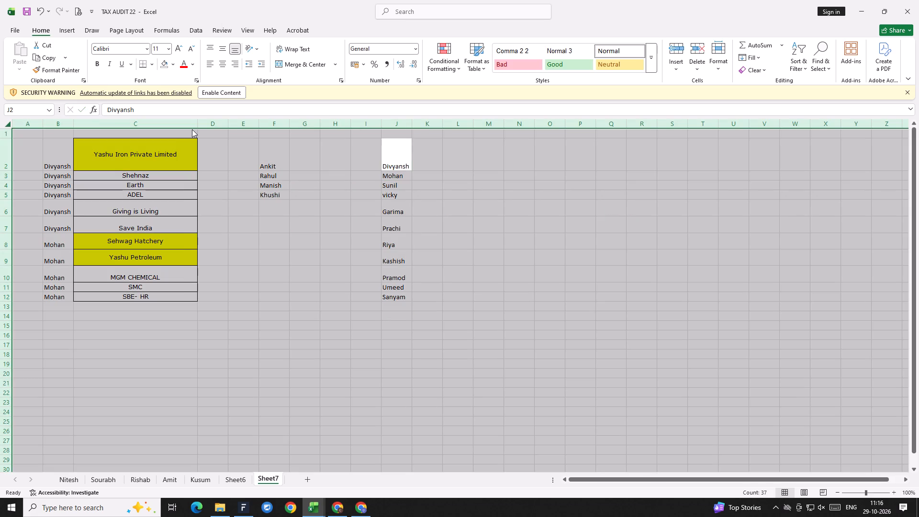
{"action": "key", "text": "alt+o"}
{"action": "key", "text": "alt+a"}
Fill the names Divyansh and Mohan in J2:J3 of the staff list with light green.
{"action": "left_click", "coordinate": [365, 157]}
{"action": "key", "text": "Up"}
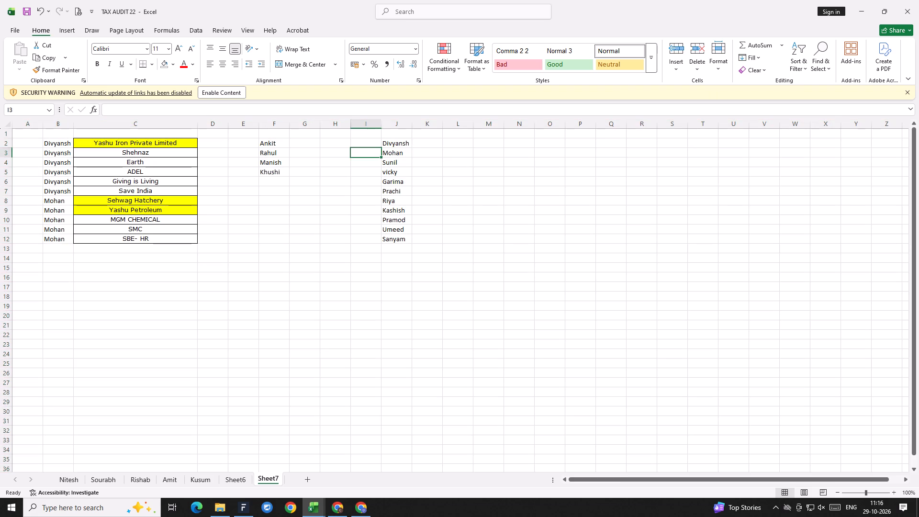
{"action": "key", "text": "Right"}
{"action": "key", "text": "shift+Down"}
{"action": "left_click", "coordinate": [171, 70]}
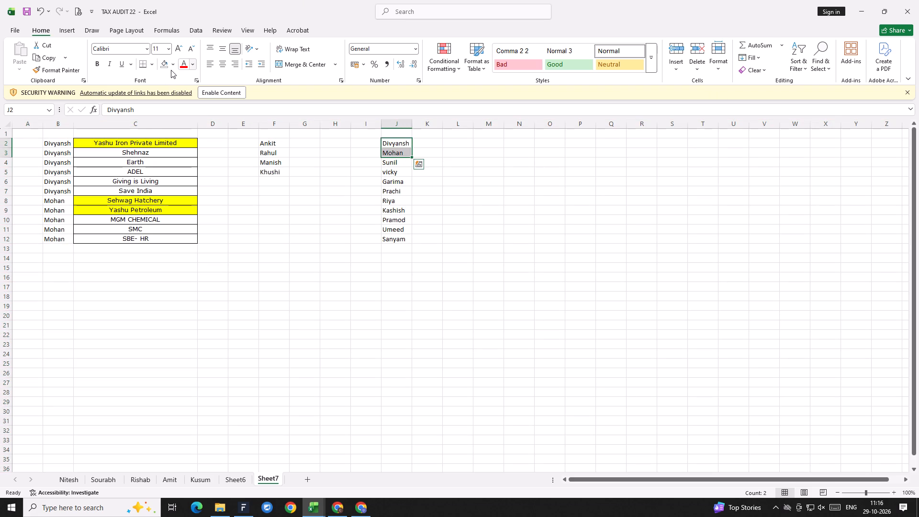
{"action": "left_click", "coordinate": [172, 67]}
{"action": "left_click", "coordinate": [220, 205]}
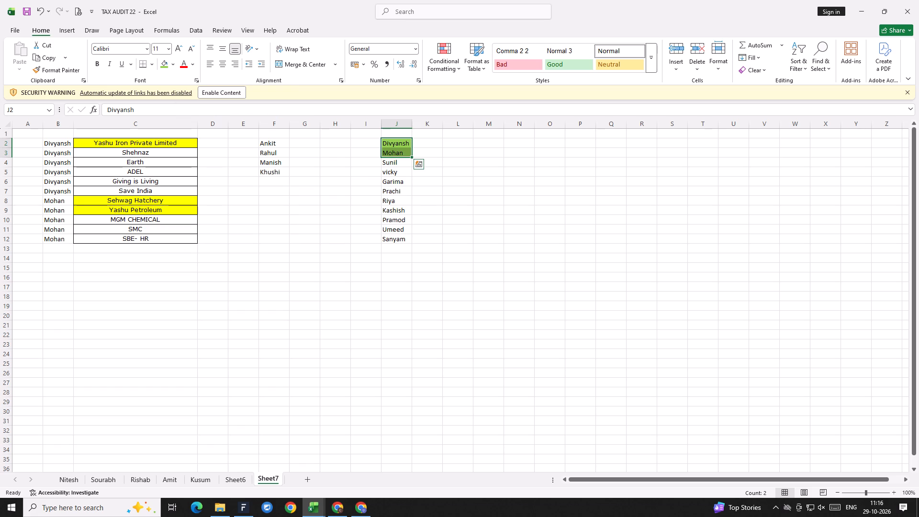
Switch to the client chart workbook and filter the Team -1st column to show only Sunil instead of Mohan.
{"action": "key", "text": "alt+Tab"}
{"action": "left_click", "coordinate": [202, 201]}
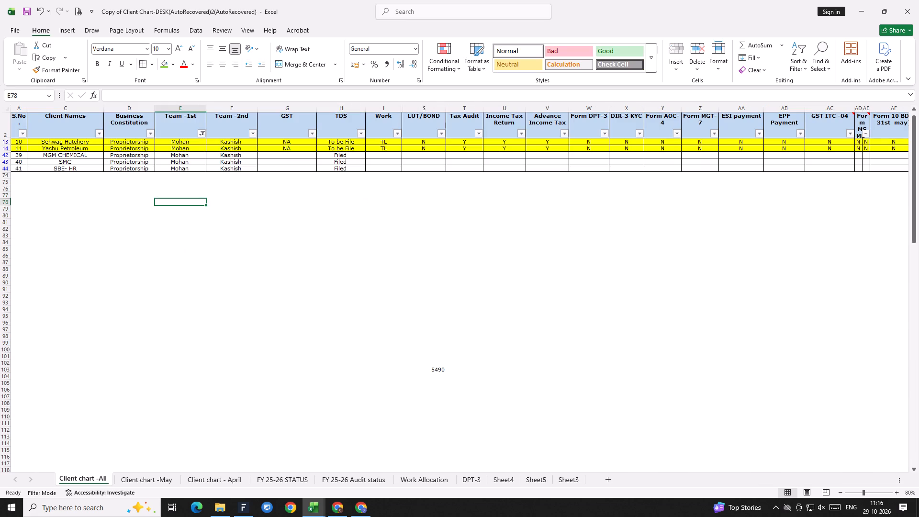
{"action": "left_click", "coordinate": [201, 130]}
{"action": "key", "text": "Down"}
{"action": "key", "text": "Down"}
{"action": "key", "text": "Down"}
{"action": "key", "text": "Down"}
{"action": "key", "text": "Down"}
{"action": "key", "text": "Down"}
{"action": "key", "text": "Down"}
{"action": "key", "text": "Down"}
{"action": "key", "text": "Down"}
{"action": "key", "text": "Down"}
{"action": "key", "text": "Down"}
{"action": "key", "text": "Down"}
{"action": "key", "text": "Down"}
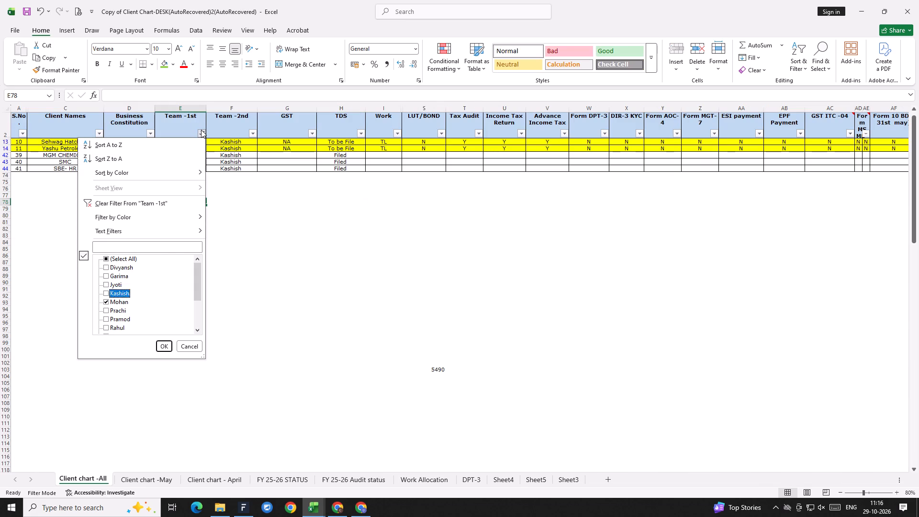
{"action": "key", "text": "Down"}
{"action": "key", "text": "space"}
{"action": "key", "text": "Down"}
{"action": "key", "text": "Down"}
{"action": "key", "text": "Down"}
{"action": "key", "text": "Down"}
{"action": "key", "text": "Down"}
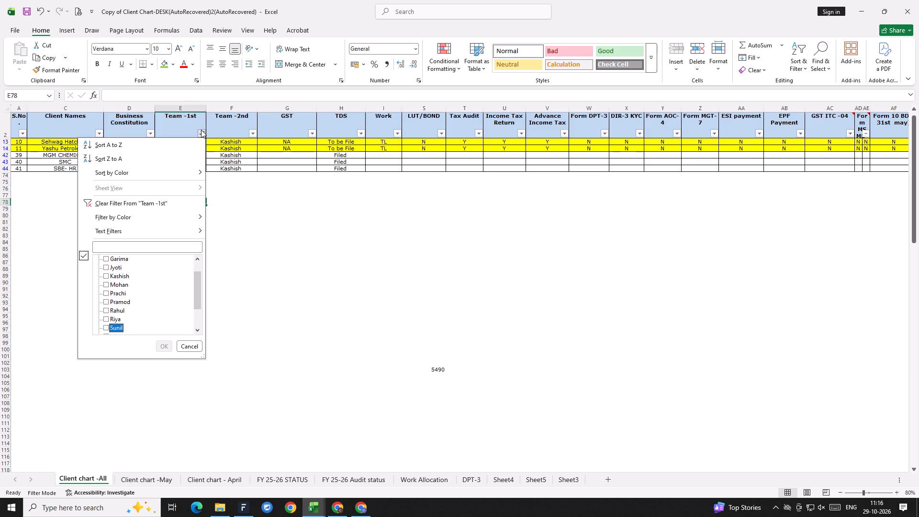
{"action": "key", "text": "space"}
{"action": "key", "text": "Return"}
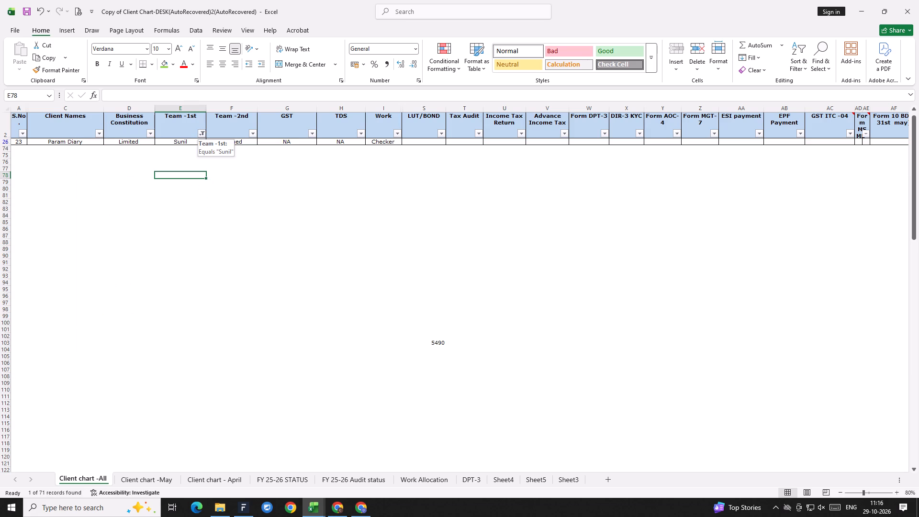
Select Sunil's client name, Param Diary, in C26 of the filtered client chart.
{"action": "key", "text": "Up"}
{"action": "key", "text": "Up"}
{"action": "key", "text": "Up"}
{"action": "key", "text": "Up"}
{"action": "key", "text": "Up"}
{"action": "key", "text": "Up"}
{"action": "key", "text": "Up"}
{"action": "key", "text": "Down"}
{"action": "key", "text": "Down"}
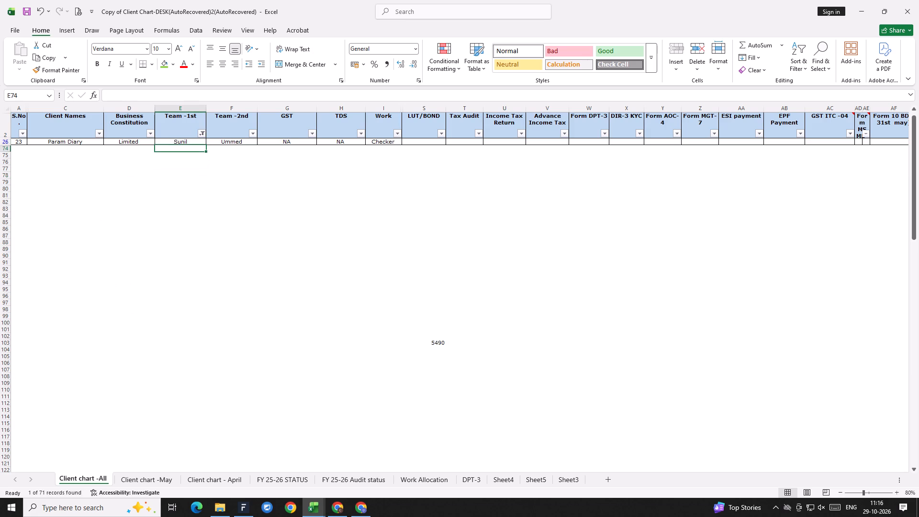
{"action": "key", "text": "Left"}
{"action": "key", "text": "Left"}
{"action": "key", "text": "Up"}
{"action": "key", "text": "Right"}
{"action": "key", "text": "Right"}
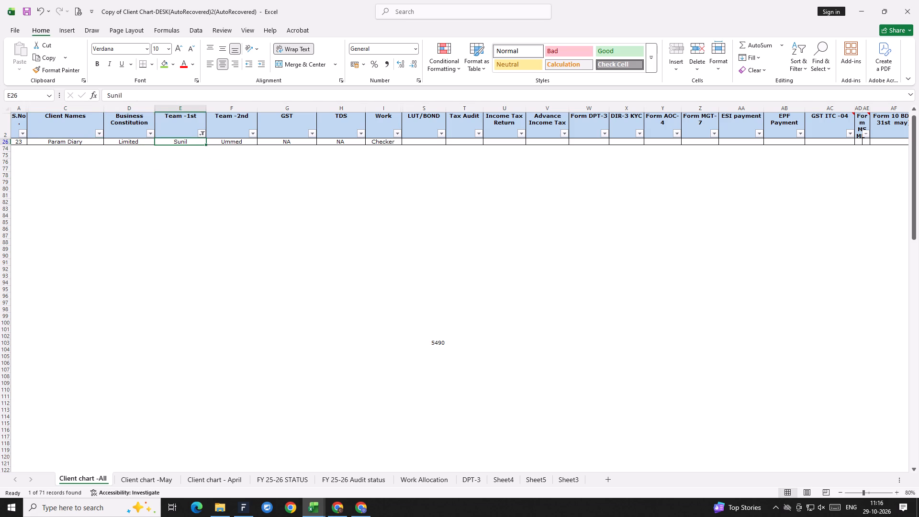
{"action": "key", "text": "Left"}
{"action": "key", "text": "Left"}
{"action": "key", "text": "Left"}
{"action": "key", "text": "Down"}
{"action": "key", "text": "Up"}
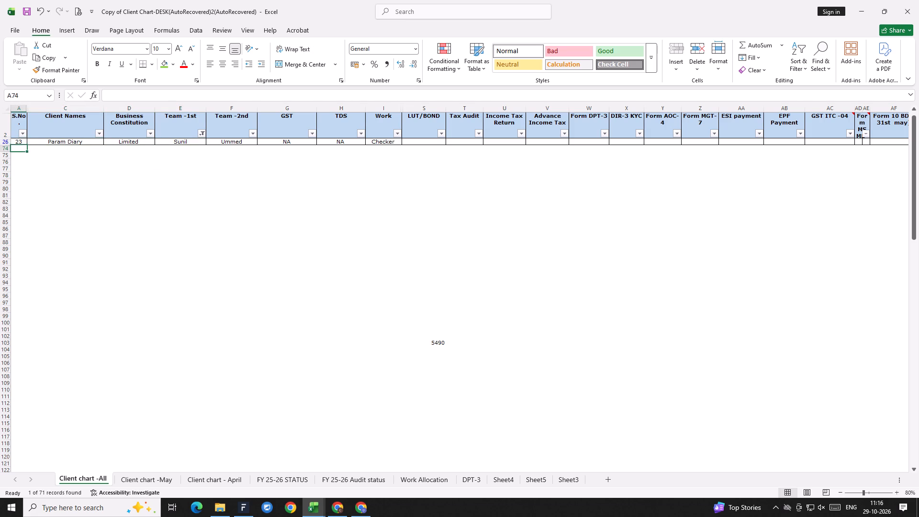
{"action": "key", "text": "Right"}
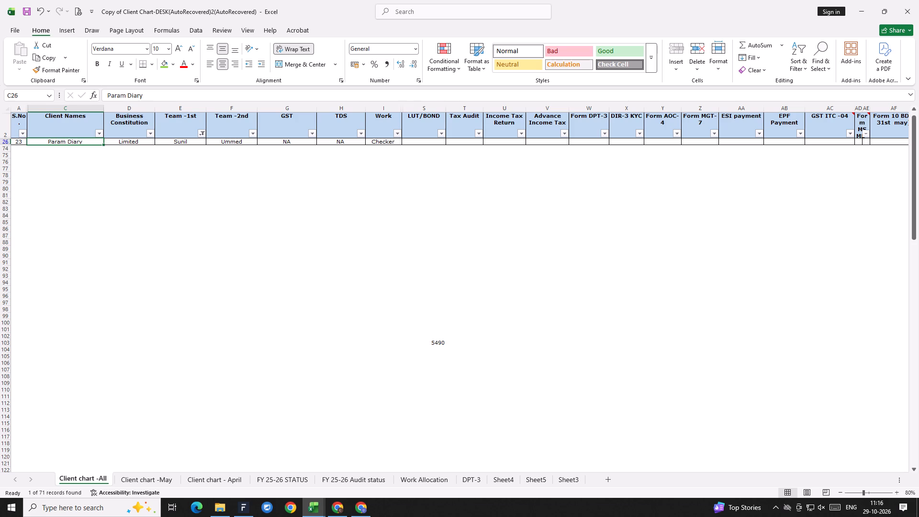
{"action": "key", "text": "Down"}
{"action": "key", "text": "Up"}
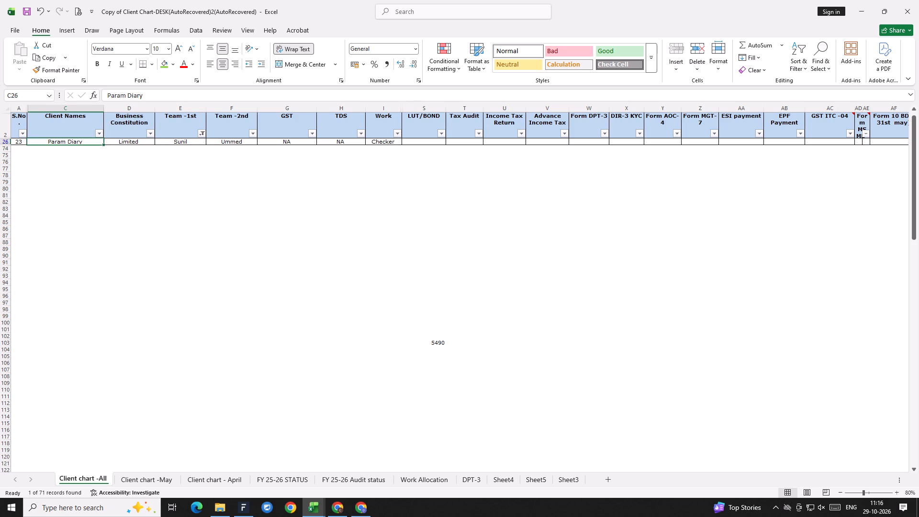
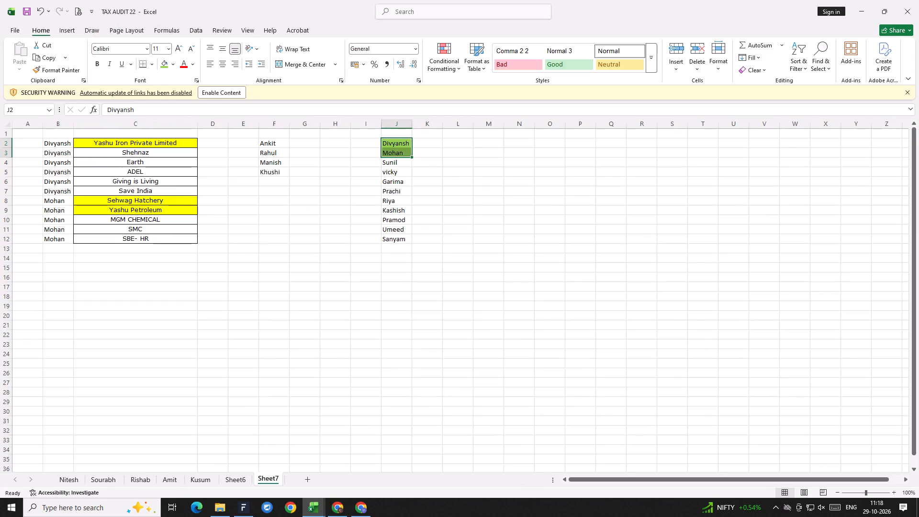
Enter the staff name Sunil in B13 of Sheet7, directly below Mohan's last row.
{"action": "left_click", "coordinate": [112, 267]}
{"action": "key", "text": "Up"}
{"action": "key", "text": "Left"}
{"action": "key", "text": "Up"}
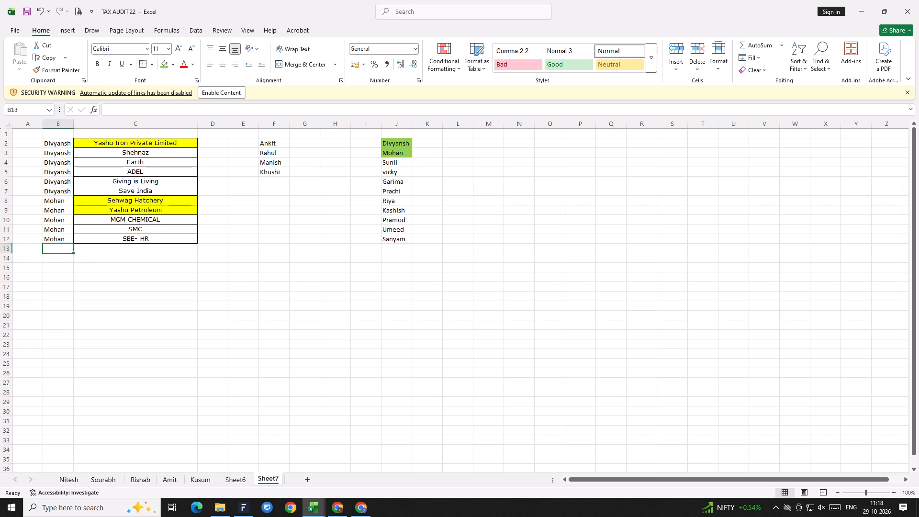
{"action": "key", "text": "Return"}
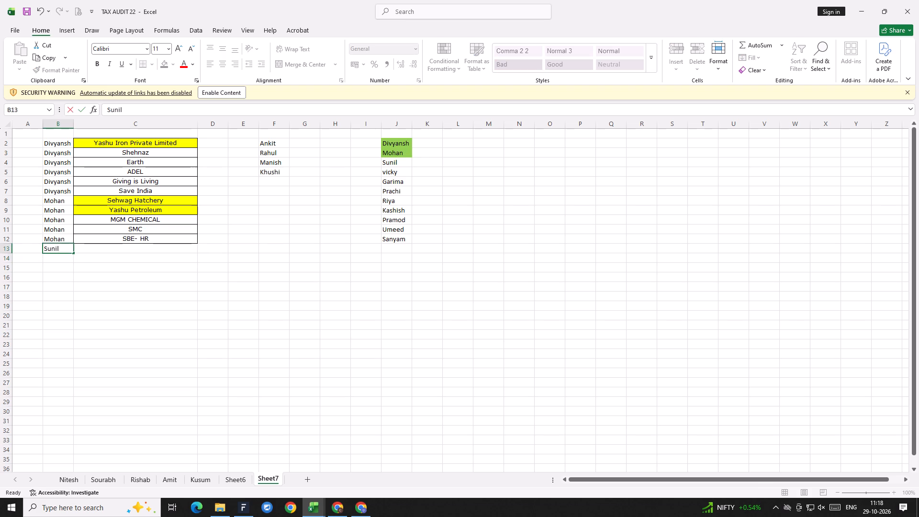
{"action": "key", "text": "Up"}
{"action": "key", "text": "Right"}
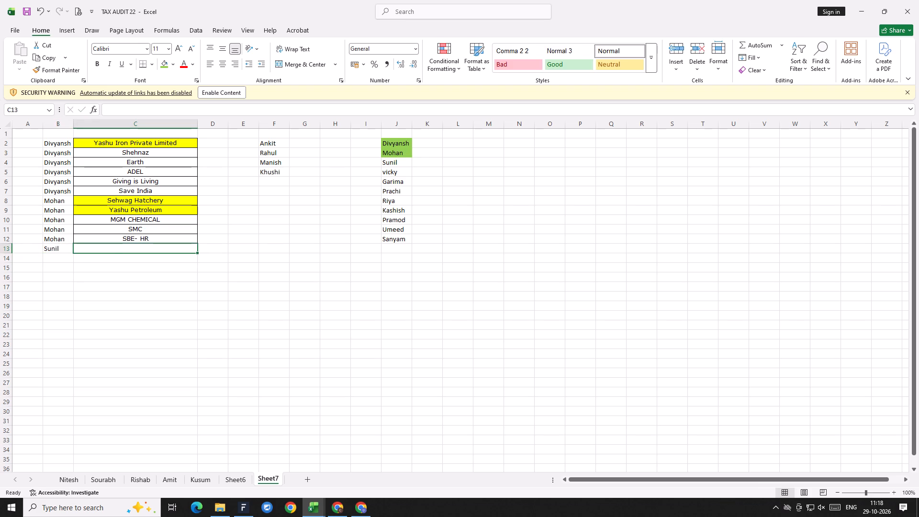
{"action": "key", "text": "Escape"}
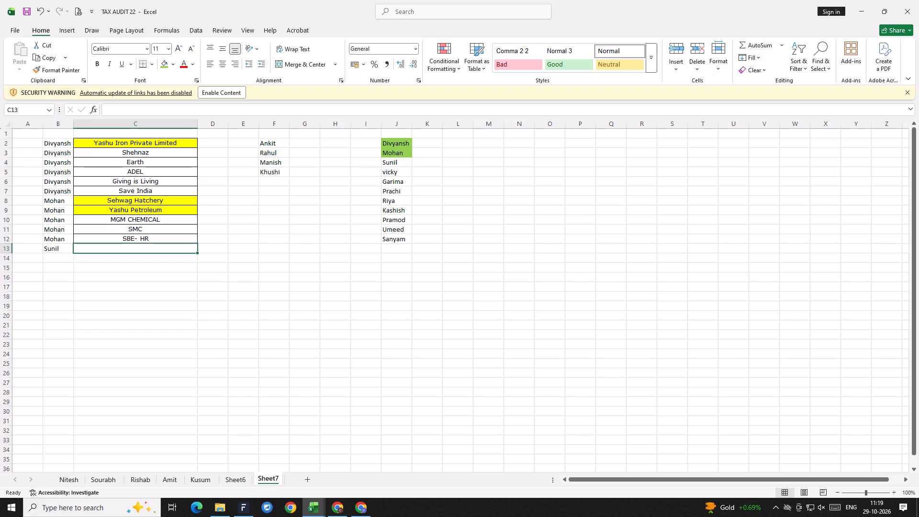
Check Sunil's client in the client chart workbook and enter Param Diary in C13 of Sheet7.
{"action": "key", "text": "alt+Tab"}
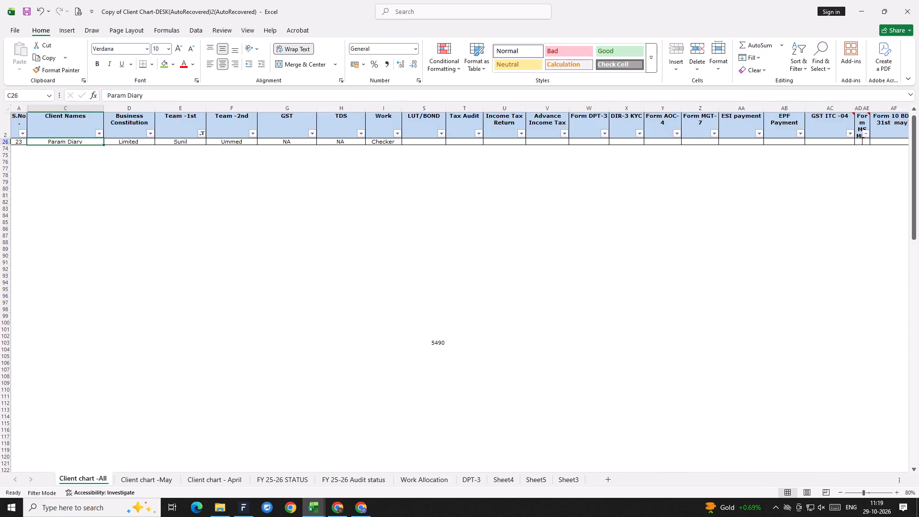
{"action": "key", "text": "Right"}
{"action": "key", "text": "Down"}
{"action": "key", "text": "Right"}
{"action": "key", "text": "Left"}
{"action": "key", "text": "alt+Tab"}
{"action": "key", "text": "Up"}
{"action": "key", "text": "Up"}
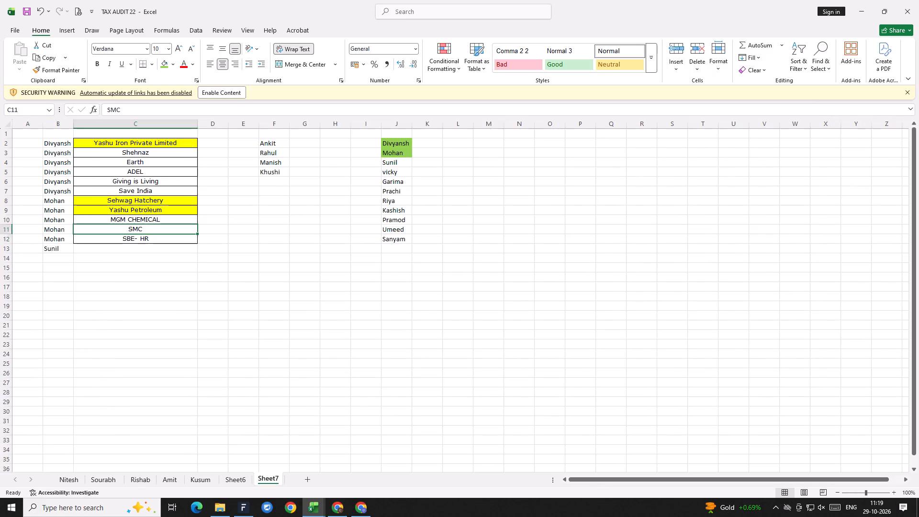
{"action": "key", "text": "Down"}
{"action": "key", "text": "Down"}
{"action": "type", "text": "ra"}
{"action": "key", "text": "BackSpace"}
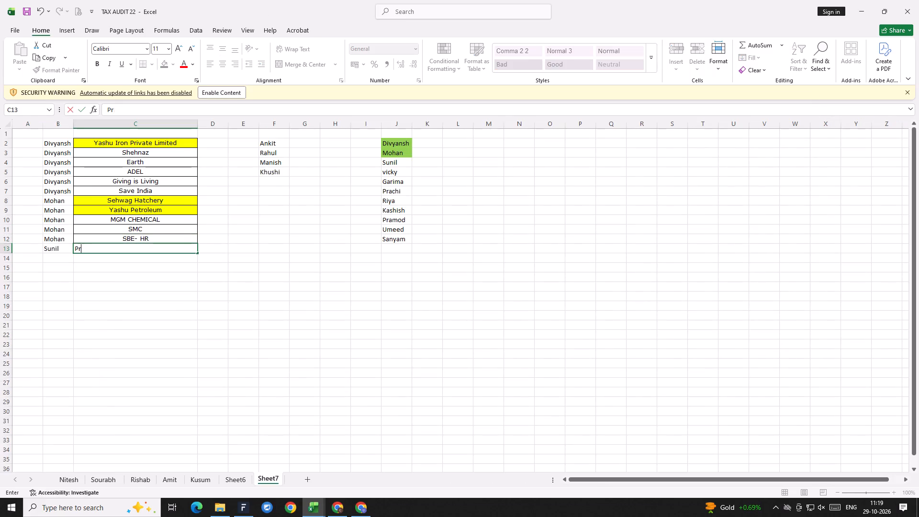
{"action": "key", "text": "BackSpace"}
{"action": "key", "text": "Return"}
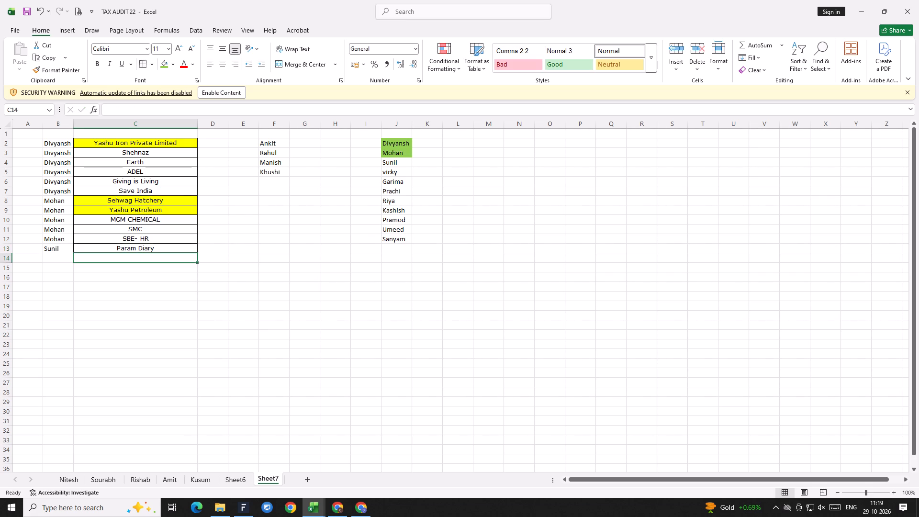
Enter Cargo as Sunil's second client in C14 of Sheet7.
{"action": "key", "text": "BackSpace"}
{"action": "type", "text": "g"}
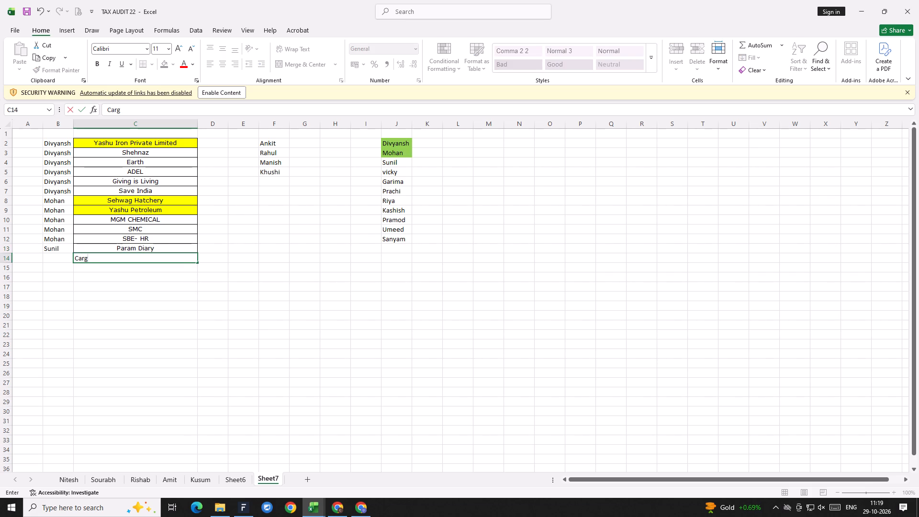
{"action": "key", "text": "space"}
{"action": "type", "text": "o"}
{"action": "key", "text": "space"}
{"action": "key", "text": "Return"}
{"action": "key", "text": "Up"}
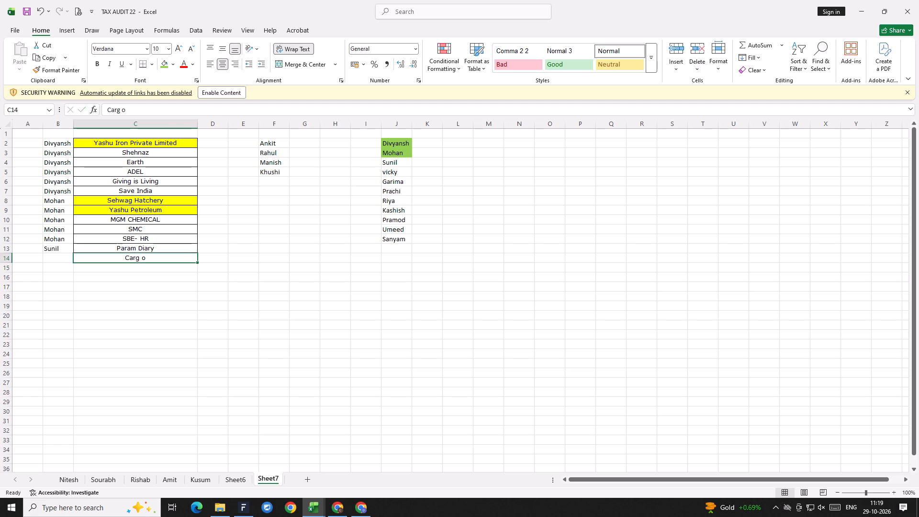
{"action": "key", "text": "Left"}
{"action": "key", "text": "Right"}
{"action": "key", "text": "F2"}
{"action": "key", "text": "Left"}
{"action": "key", "text": "Left"}
{"action": "key", "text": "BackSpace"}
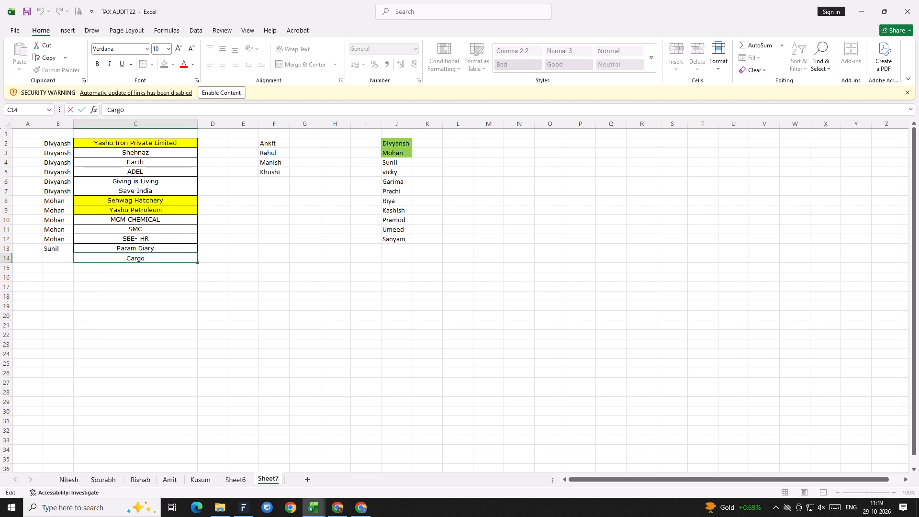
{"action": "key", "text": "Return"}
Copy the staff name Sunil from B13 into B14 beside Cargo.
{"action": "key", "text": "Left"}
{"action": "key", "text": "Up"}
{"action": "key", "text": "Up"}
{"action": "key", "text": "ctrl+c"}
{"action": "key", "text": "Down"}
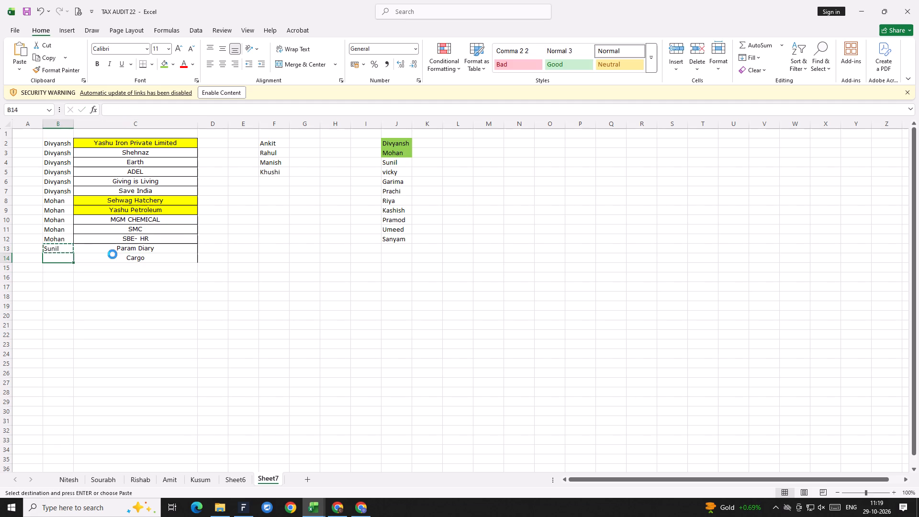
{"action": "key", "text": "ctrl+v"}
{"action": "key", "text": "Escape"}
{"action": "key", "text": "Right"}
{"action": "key", "text": "Up"}
{"action": "key", "text": "Down"}
{"action": "key", "text": "Down"}
{"action": "key", "text": "Left"}
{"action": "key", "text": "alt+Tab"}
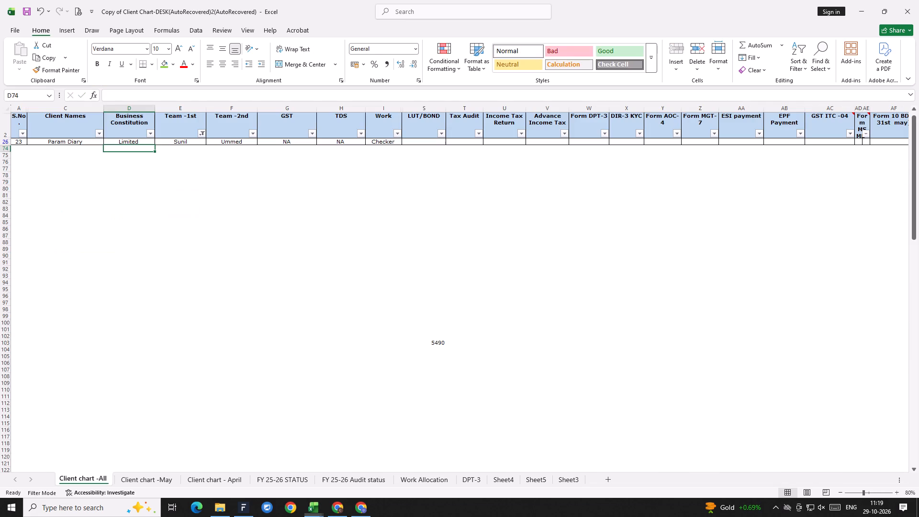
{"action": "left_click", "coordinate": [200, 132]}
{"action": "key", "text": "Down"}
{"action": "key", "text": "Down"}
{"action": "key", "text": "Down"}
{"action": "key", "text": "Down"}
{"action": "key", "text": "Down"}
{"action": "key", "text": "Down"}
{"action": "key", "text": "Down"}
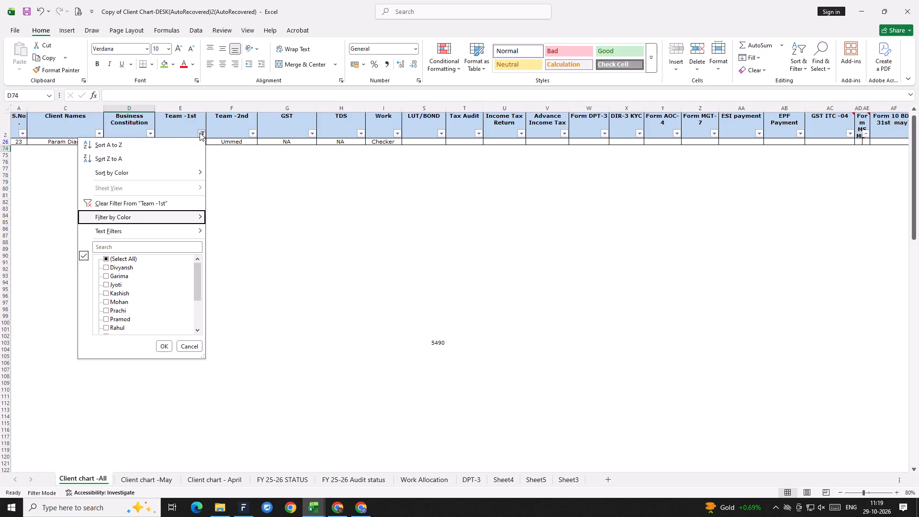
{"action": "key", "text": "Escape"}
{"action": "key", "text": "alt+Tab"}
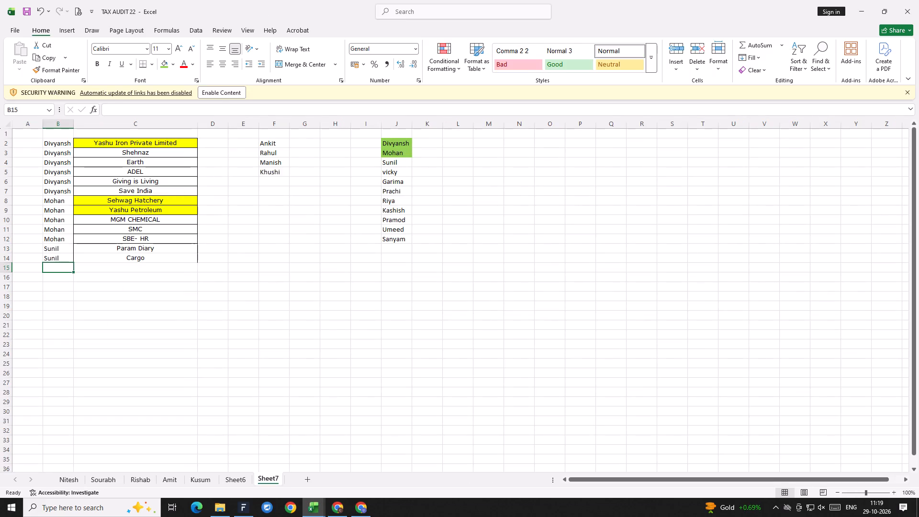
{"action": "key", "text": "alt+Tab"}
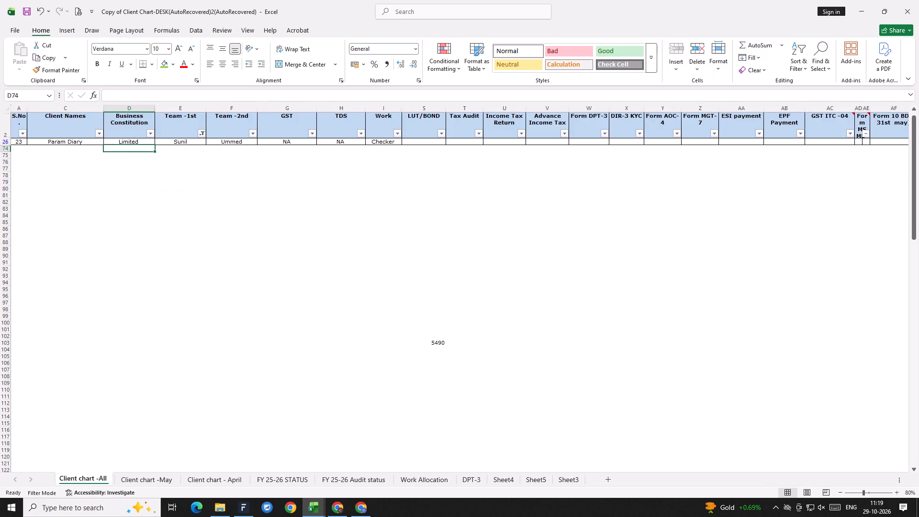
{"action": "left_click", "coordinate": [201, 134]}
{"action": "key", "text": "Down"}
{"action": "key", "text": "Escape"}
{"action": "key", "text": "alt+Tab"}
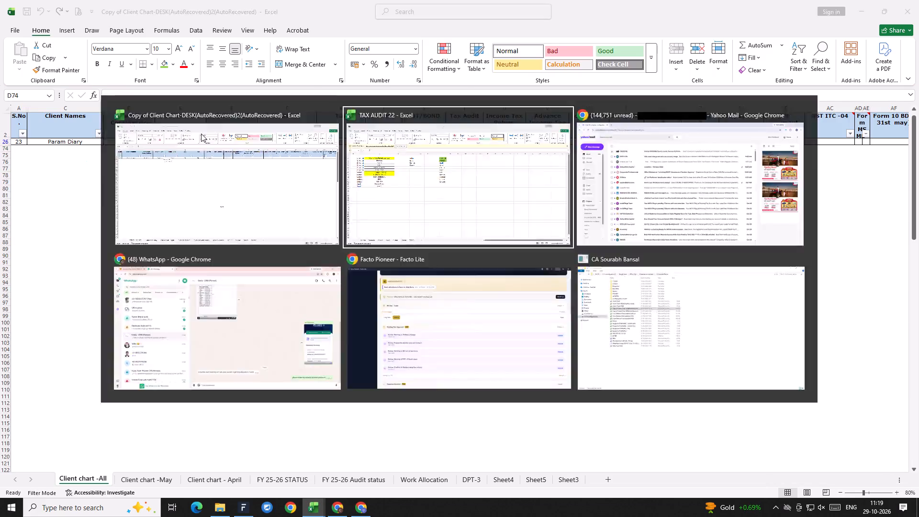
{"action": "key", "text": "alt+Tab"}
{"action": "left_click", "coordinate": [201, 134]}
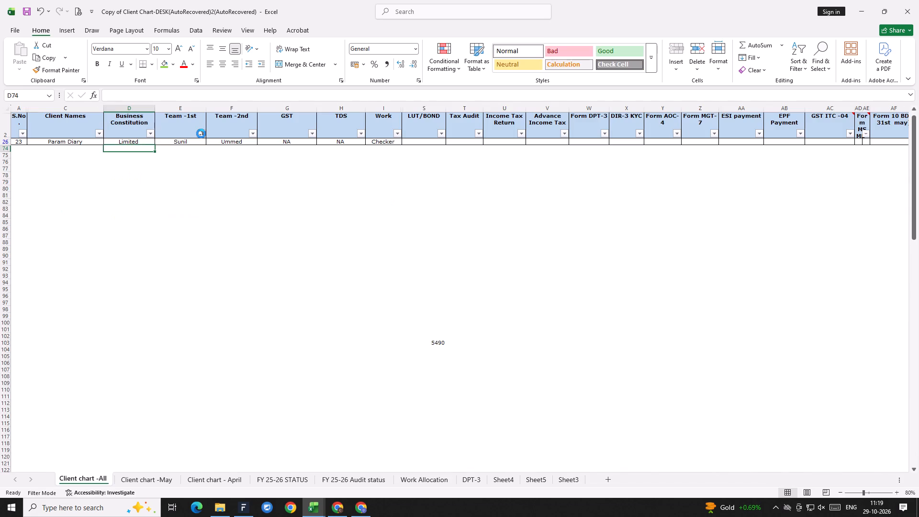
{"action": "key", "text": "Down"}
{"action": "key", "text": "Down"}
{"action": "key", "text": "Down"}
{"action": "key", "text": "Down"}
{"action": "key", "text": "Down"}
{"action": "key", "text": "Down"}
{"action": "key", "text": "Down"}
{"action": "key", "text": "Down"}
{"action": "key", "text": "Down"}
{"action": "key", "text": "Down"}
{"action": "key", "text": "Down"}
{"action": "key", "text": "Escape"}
Fill the name Sunil in J4 of Sheet7's staff list with light green.
{"action": "key", "text": "alt+Tab"}
{"action": "left_click", "coordinate": [401, 160]}
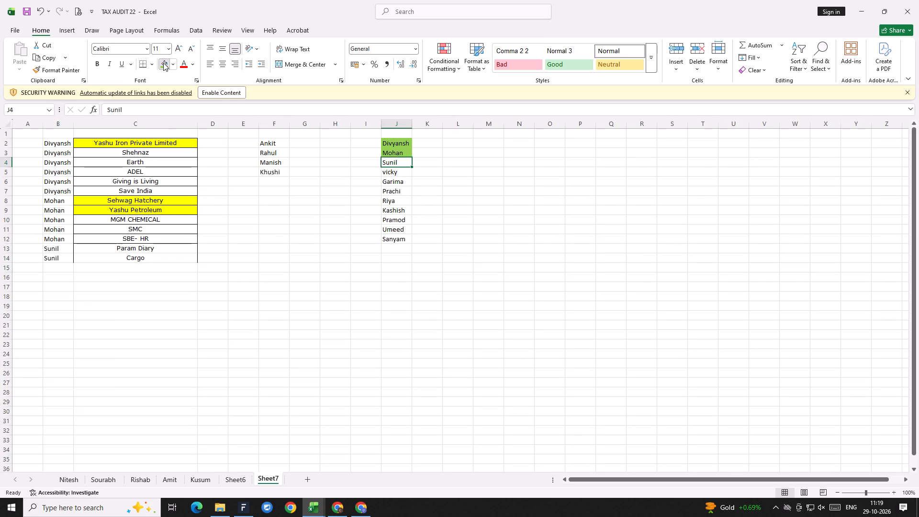
{"action": "left_click", "coordinate": [163, 63]}
Switch to the client chart workbook and filter the Team -1st column to show only Vicky.
{"action": "key", "text": "alt+Tab"}
{"action": "left_click", "coordinate": [202, 130]}
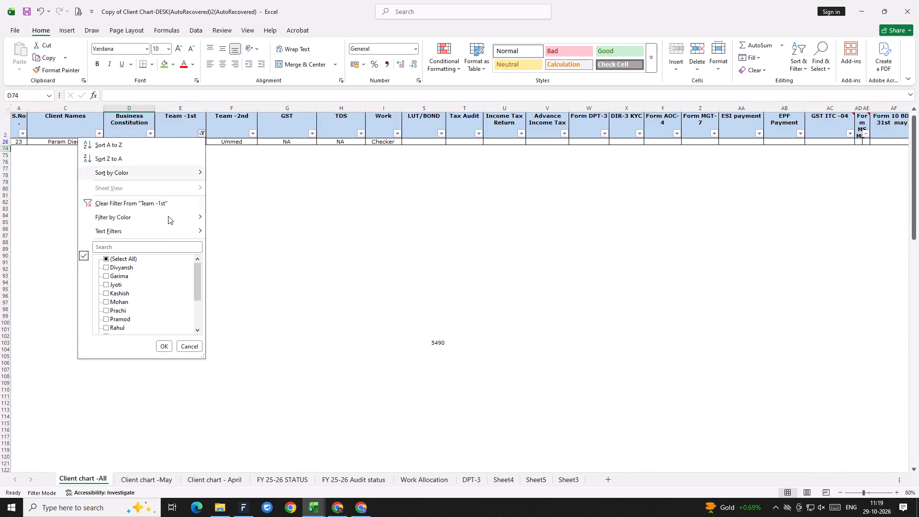
{"action": "left_click", "coordinate": [162, 250]}
{"action": "type", "text": "vick"}
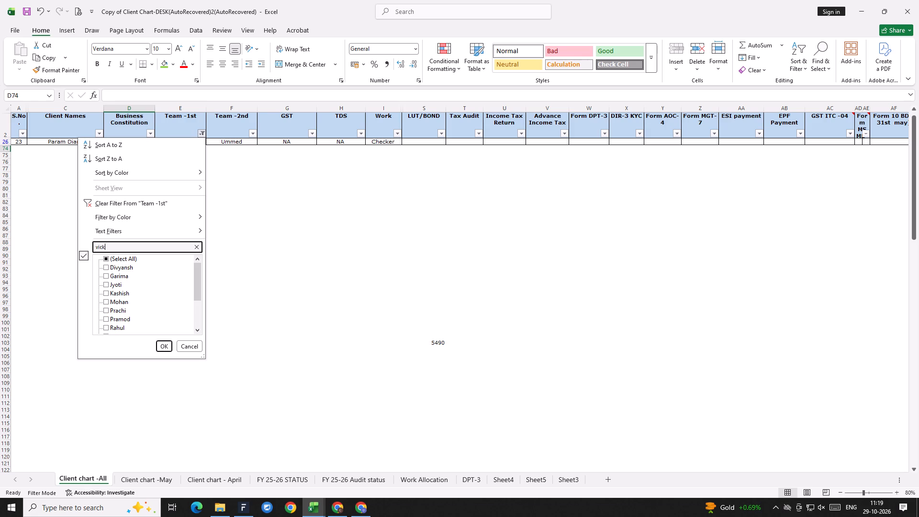
{"action": "key", "text": "Return"}
Copy Vicky's filtered client names, Auto & General casting through Aditya Textile, from C29:C33 of the client chart.
{"action": "key", "text": "Down"}
{"action": "key", "text": "Left"}
{"action": "key", "text": "Up"}
{"action": "key", "text": "Up"}
{"action": "key", "text": "Up"}
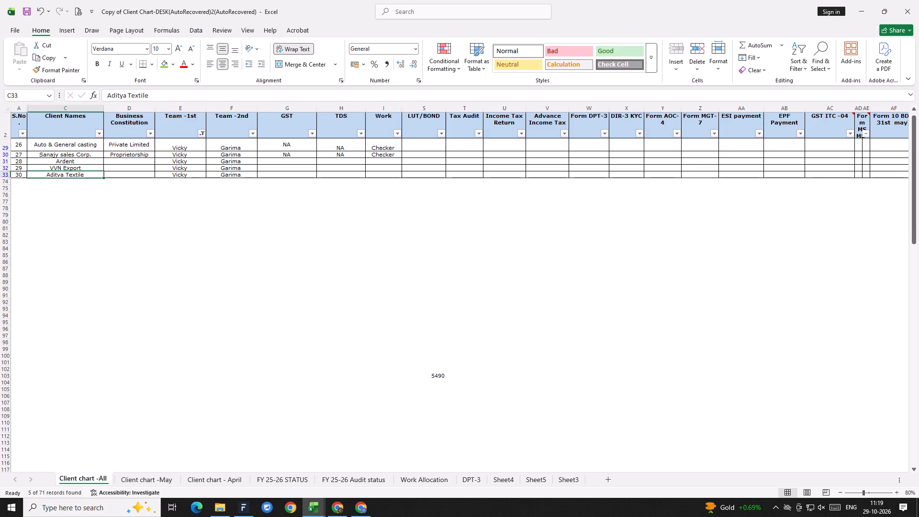
{"action": "key", "text": "Up"}
{"action": "key", "text": "Up"}
{"action": "key", "text": "Up"}
{"action": "key", "text": "shift+Down"}
{"action": "key", "text": "shift+Down"}
{"action": "key", "text": "shift+Down"}
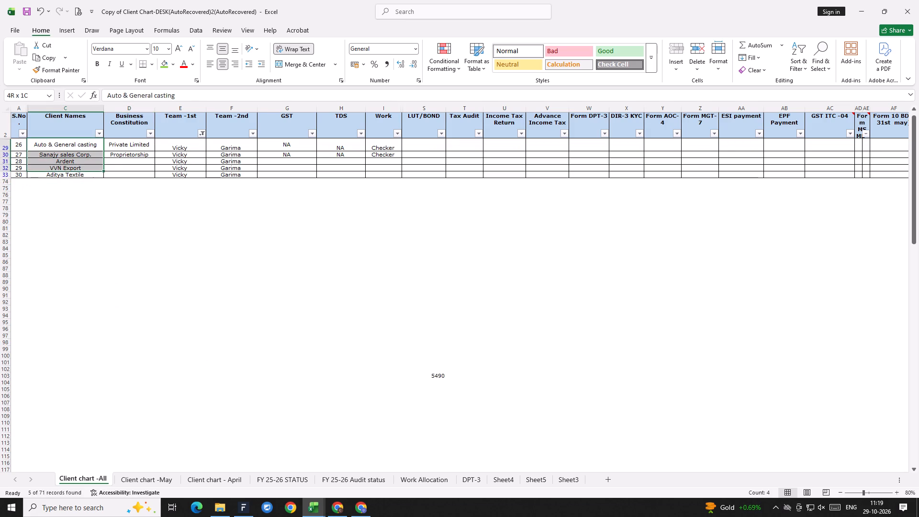
{"action": "key", "text": "shift+Down"}
{"action": "key", "text": "shift+Down"}
{"action": "key", "text": "shift+Up"}
{"action": "key", "text": "ctrl+c"}
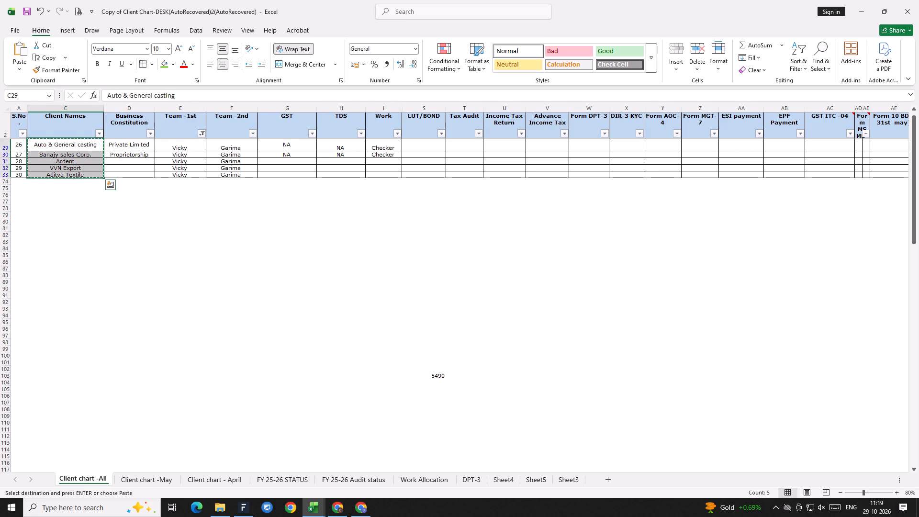
Paste the copied client names into C15:C19 of Sheet7 in the tax audit workbook, below Cargo.
{"action": "key", "text": "alt+Tab"}
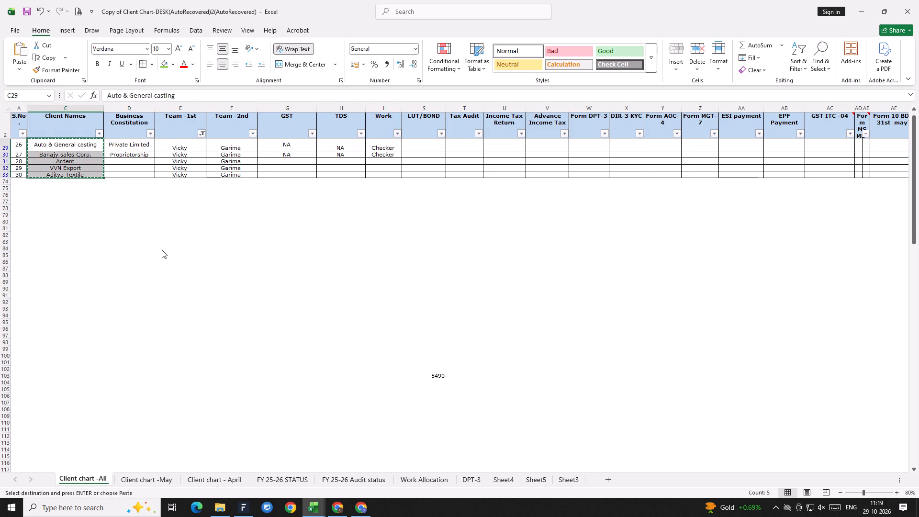
{"action": "key", "text": "Down"}
{"action": "key", "text": "Down"}
{"action": "key", "text": "Down"}
{"action": "key", "text": "Down"}
{"action": "key", "text": "Down"}
{"action": "key", "text": "Down"}
{"action": "key", "text": "Down"}
{"action": "key", "text": "Down"}
{"action": "key", "text": "Down"}
{"action": "key", "text": "Down"}
{"action": "key", "text": "Down"}
{"action": "key", "text": "Down"}
{"action": "key", "text": "Down"}
{"action": "key", "text": "Left"}
{"action": "key", "text": "Left"}
{"action": "key", "text": "Left"}
{"action": "key", "text": "Up"}
{"action": "key", "text": "Left"}
{"action": "key", "text": "Up"}
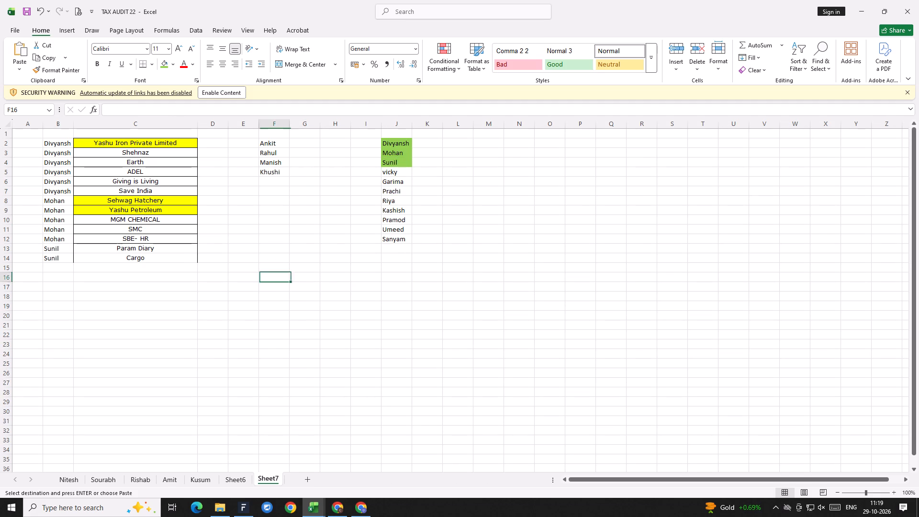
{"action": "key", "text": "Left"}
{"action": "key", "text": "Left"}
{"action": "key", "text": "Left"}
{"action": "key", "text": "ctrl+v"}
Enter the staff name Vicky in B15 and copy it into B16:B19 beside the pasted clients.
{"action": "key", "text": "Down"}
{"action": "key", "text": "Left"}
{"action": "key", "text": "Up"}
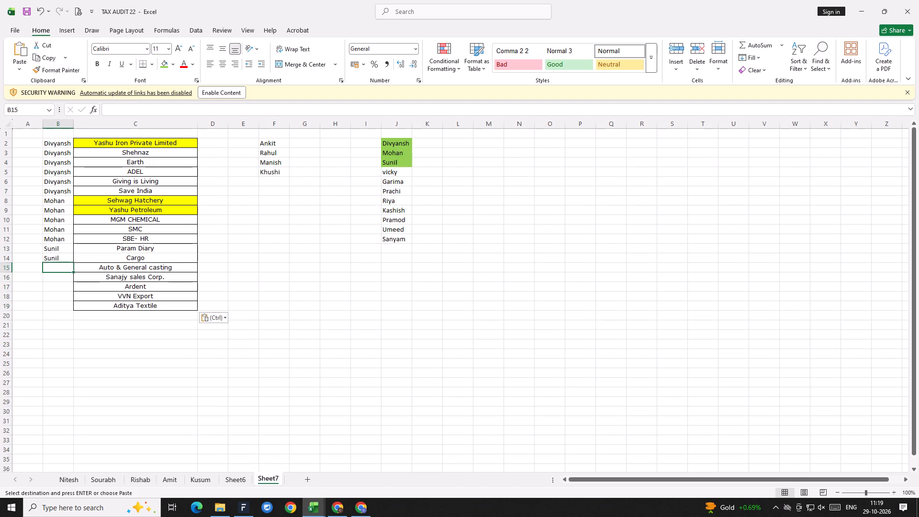
{"action": "key", "text": "Return"}
{"action": "key", "text": "Up"}
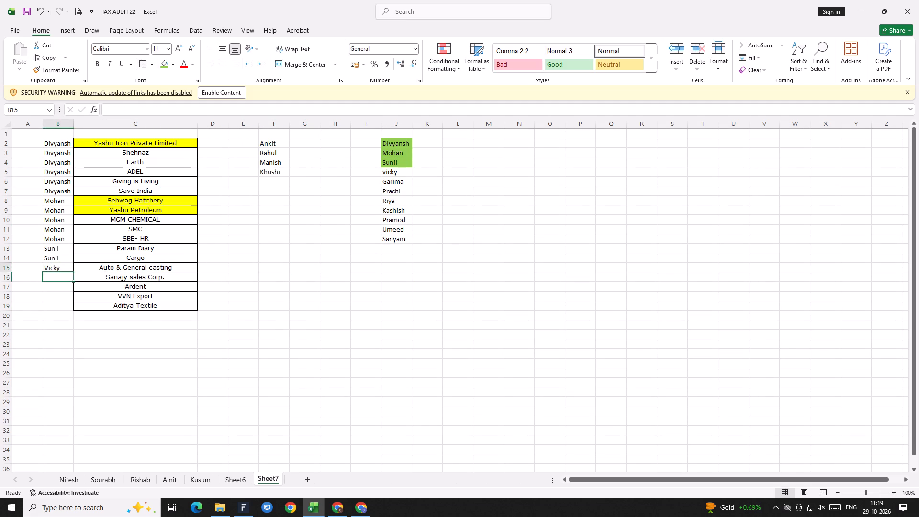
{"action": "key", "text": "ctrl+c"}
{"action": "key", "text": "Down"}
{"action": "key", "text": "shift+Down"}
{"action": "key", "text": "shift+Down"}
{"action": "key", "text": "shift+Down"}
{"action": "key", "text": "ctrl+v"}
{"action": "key", "text": "Escape"}
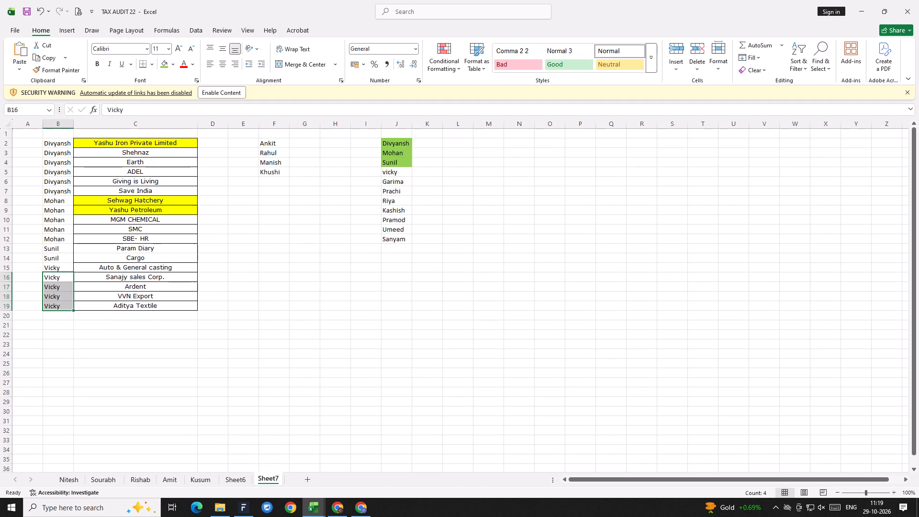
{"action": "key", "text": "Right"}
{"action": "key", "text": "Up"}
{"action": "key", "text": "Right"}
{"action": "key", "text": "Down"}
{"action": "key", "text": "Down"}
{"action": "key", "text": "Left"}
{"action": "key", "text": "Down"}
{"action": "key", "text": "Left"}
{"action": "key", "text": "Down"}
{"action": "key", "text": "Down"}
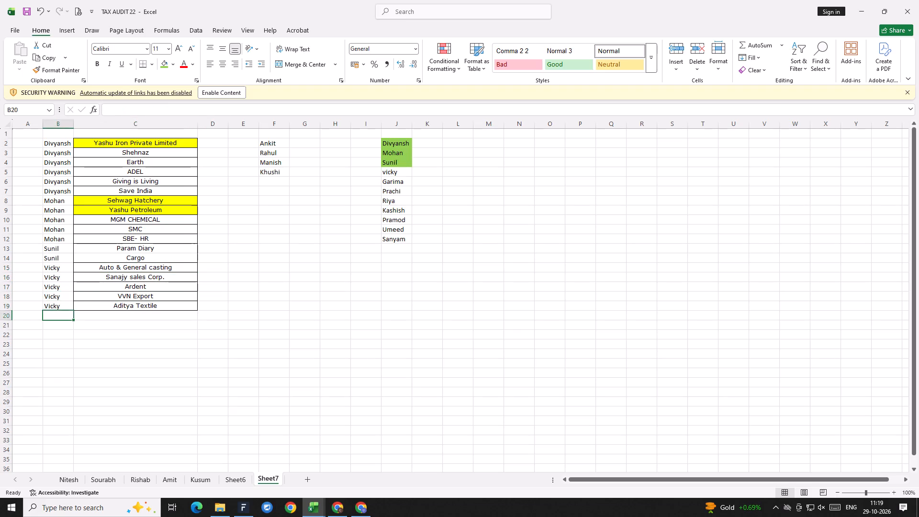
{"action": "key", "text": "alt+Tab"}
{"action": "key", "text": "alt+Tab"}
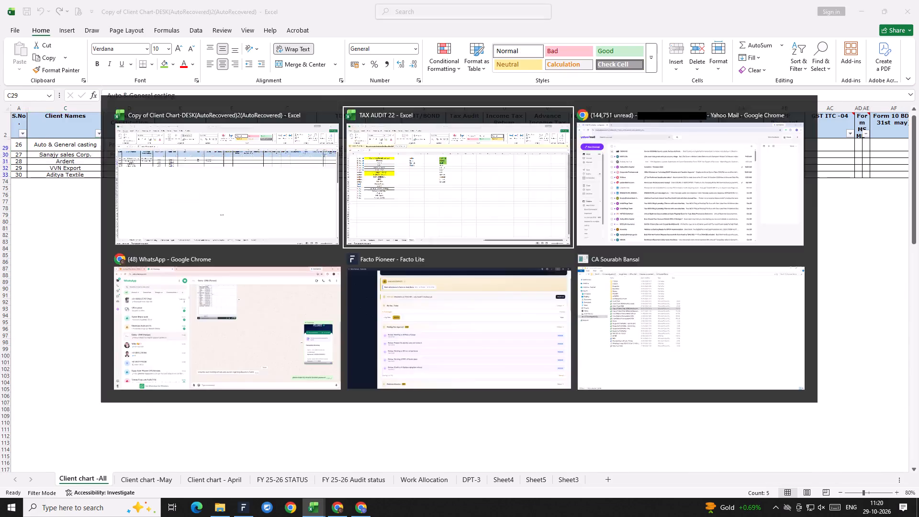
Fill the name vicky in J5 of the staff list with light green.
{"action": "left_click", "coordinate": [389, 175]}
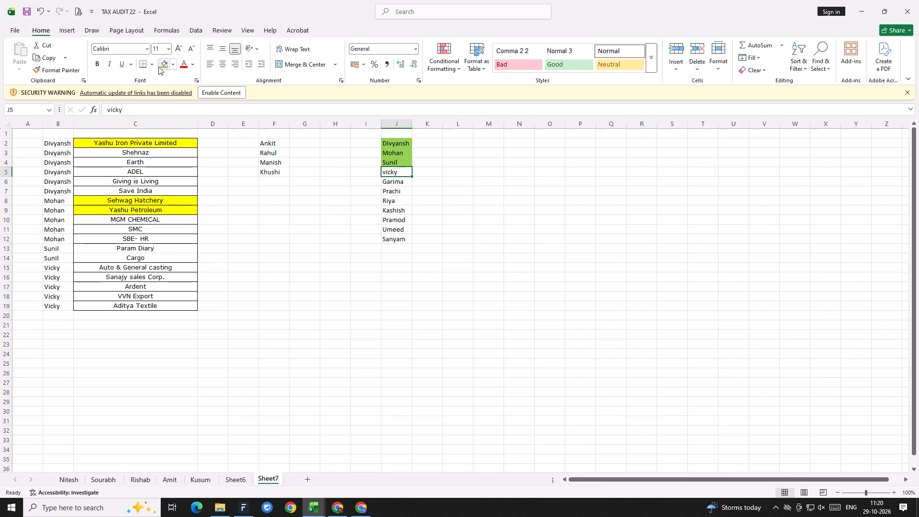
{"action": "left_click", "coordinate": [158, 67]}
Filter the Team -1st column of the client chart to show only Garima's clients.
{"action": "key", "text": "alt+Tab"}
{"action": "left_click", "coordinate": [201, 134]}
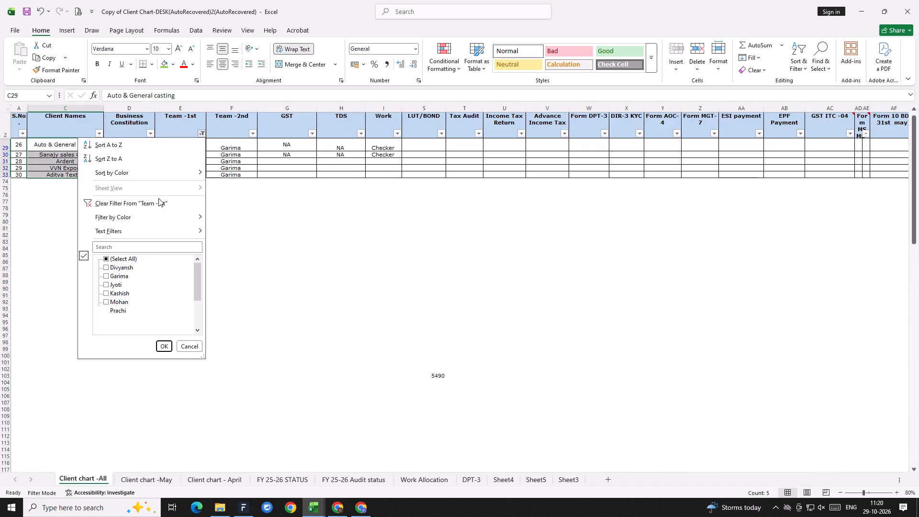
{"action": "left_click", "coordinate": [166, 247]}
{"action": "type", "text": "garim"}
{"action": "key", "text": "Return"}
Copy Garima's two filtered client names from C20:C21 of the client chart.
{"action": "key", "text": "Left"}
{"action": "key", "text": "Down"}
{"action": "key", "text": "Left"}
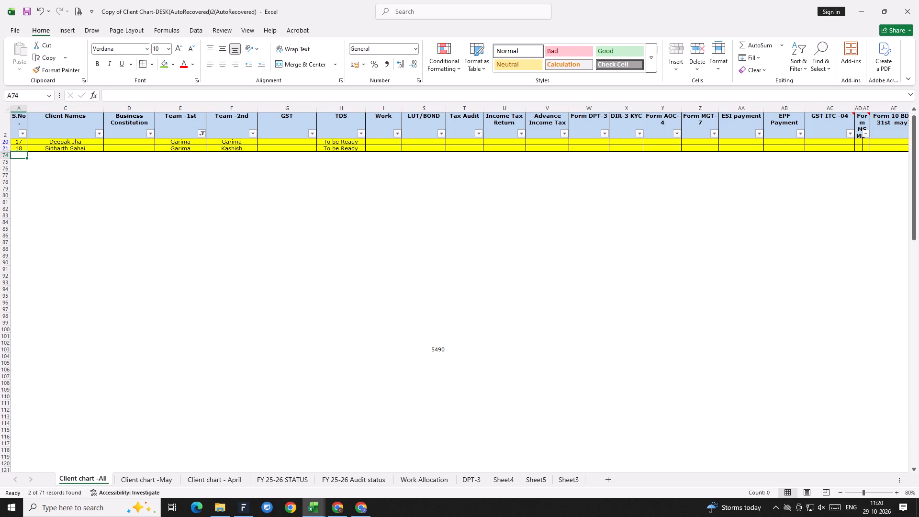
{"action": "key", "text": "Up"}
{"action": "key", "text": "Right"}
{"action": "key", "text": "Up"}
{"action": "key", "text": "shift+Down"}
{"action": "key", "text": "ctrl+c"}
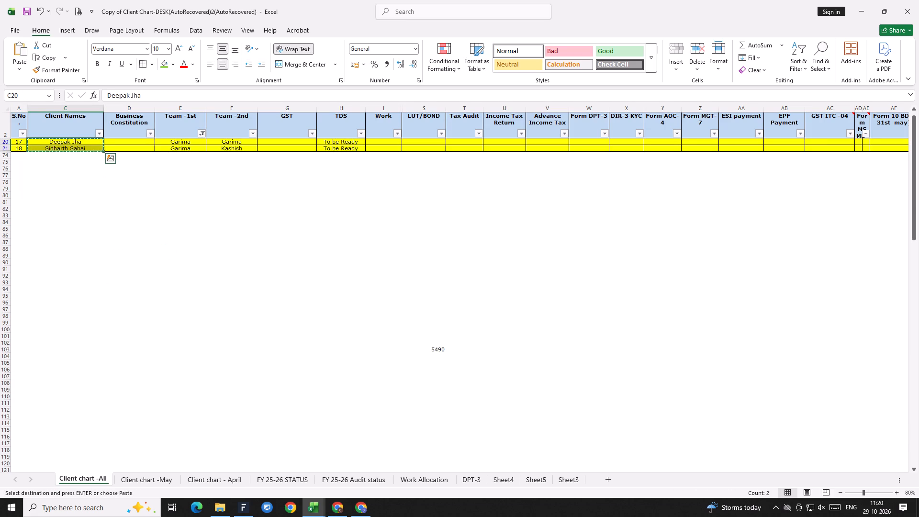
Paste the copied client names into C20:C21 of Sheet7 in the tax audit workbook, below Aditya Textile.
{"action": "key", "text": "alt+Tab"}
{"action": "key", "text": "Down"}
{"action": "key", "text": "Down"}
{"action": "key", "text": "Down"}
{"action": "key", "text": "Down"}
{"action": "key", "text": "Down"}
{"action": "key", "text": "Down"}
{"action": "key", "text": "Down"}
{"action": "key", "text": "Down"}
{"action": "key", "text": "Down"}
{"action": "key", "text": "Down"}
{"action": "key", "text": "Down"}
{"action": "key", "text": "Down"}
{"action": "key", "text": "Down"}
{"action": "key", "text": "Down"}
{"action": "key", "text": "Down"}
{"action": "key", "text": "Left"}
{"action": "key", "text": "Left"}
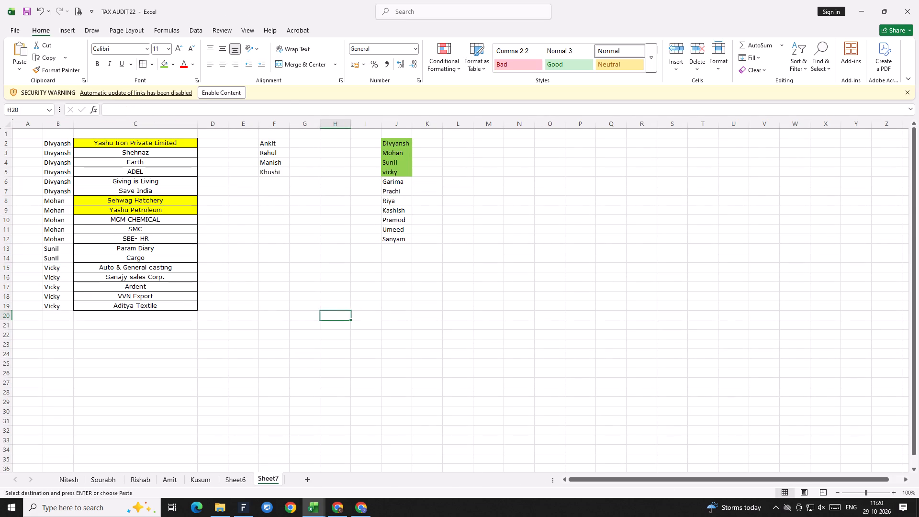
{"action": "key", "text": "Left"}
{"action": "key", "text": "Left"}
{"action": "key", "text": "Left"}
{"action": "key", "text": "Left"}
{"action": "key", "text": "Left"}
{"action": "key", "text": "ctrl+v"}
Copy the staff name Garima from E20 of the client chart and paste it into B20:B21 of Sheet7.
{"action": "key", "text": "alt+Tab"}
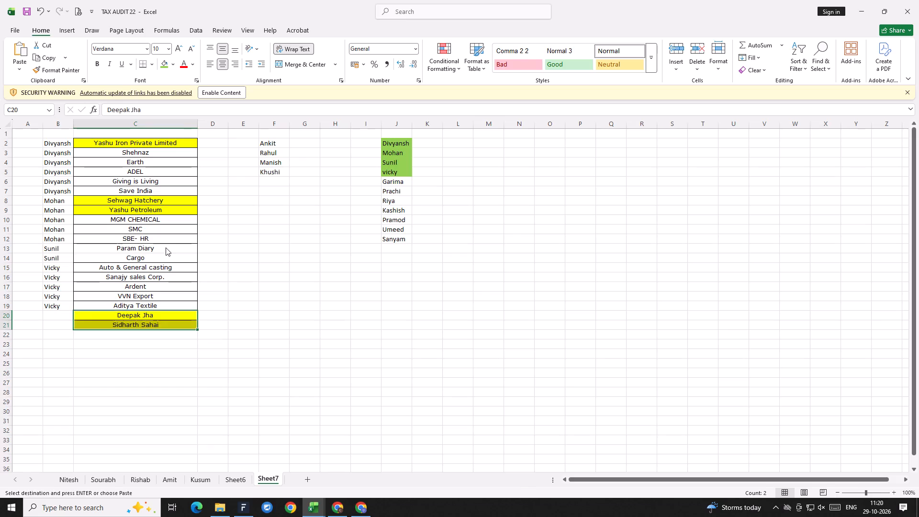
{"action": "key", "text": "Escape"}
{"action": "key", "text": "Right"}
{"action": "key", "text": "Right"}
{"action": "key", "text": "ctrl+c"}
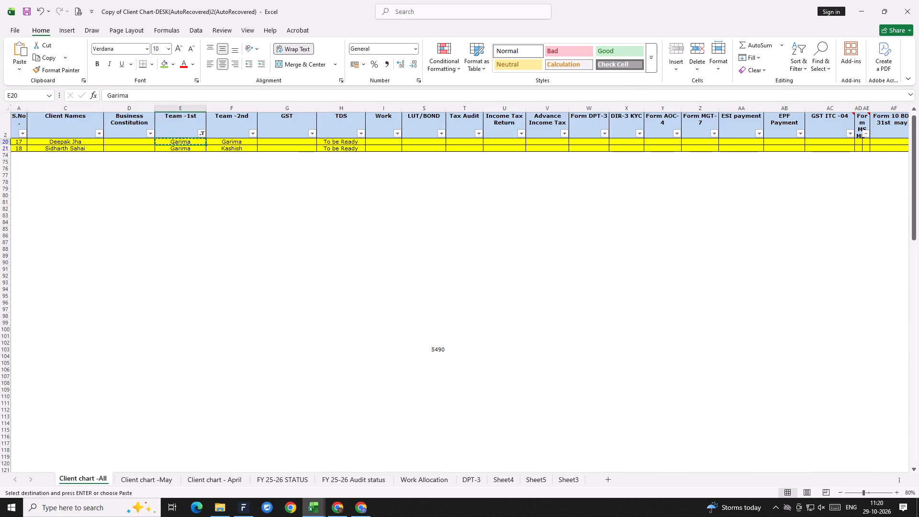
{"action": "key", "text": "alt+Tab"}
{"action": "key", "text": "Left"}
{"action": "key", "text": "Left"}
{"action": "key", "text": "Right"}
{"action": "key", "text": "shift+Down"}
{"action": "key", "text": "ctrl+v"}
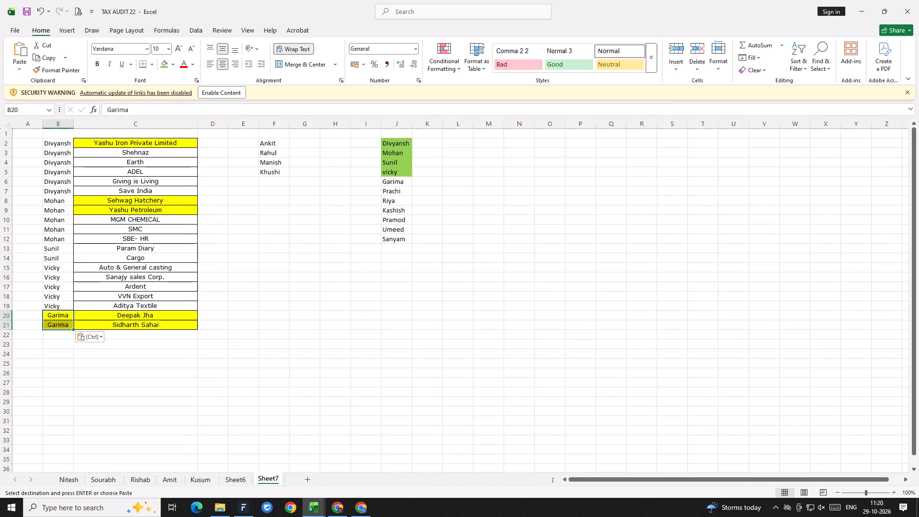
Remove the fill colour from the Garima cells in B20:B21.
{"action": "key", "text": "Escape"}
{"action": "key", "text": "alt+h"}
{"action": "key", "text": "alt+h"}
{"action": "key", "text": "alt+n"}
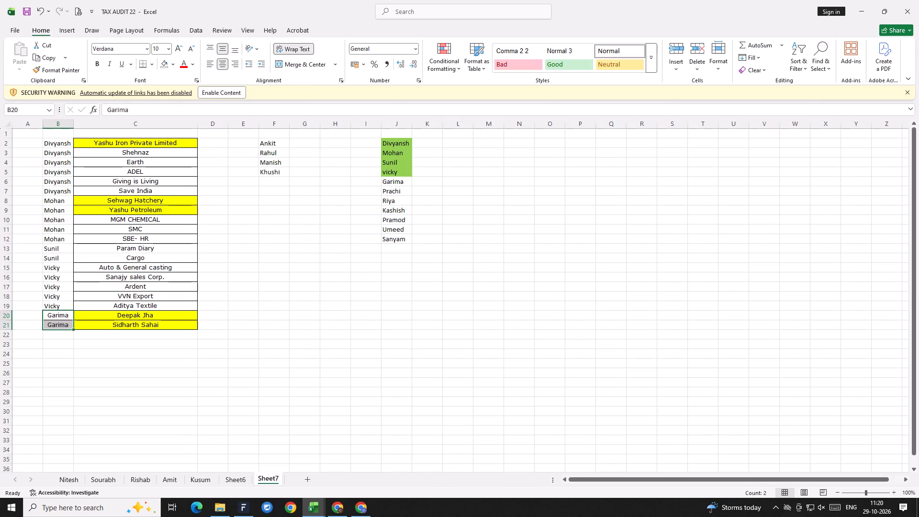
Apply all borders to the staff and client list in B2:C21.
{"action": "key", "text": "Down"}
{"action": "key", "text": "Right"}
{"action": "key", "text": "Up"}
{"action": "key", "text": "Down"}
{"action": "key", "text": "Down"}
{"action": "key", "text": "Up"}
{"action": "key", "text": "Left"}
{"action": "key", "text": "shift+Right"}
{"action": "key", "text": "shift+Up"}
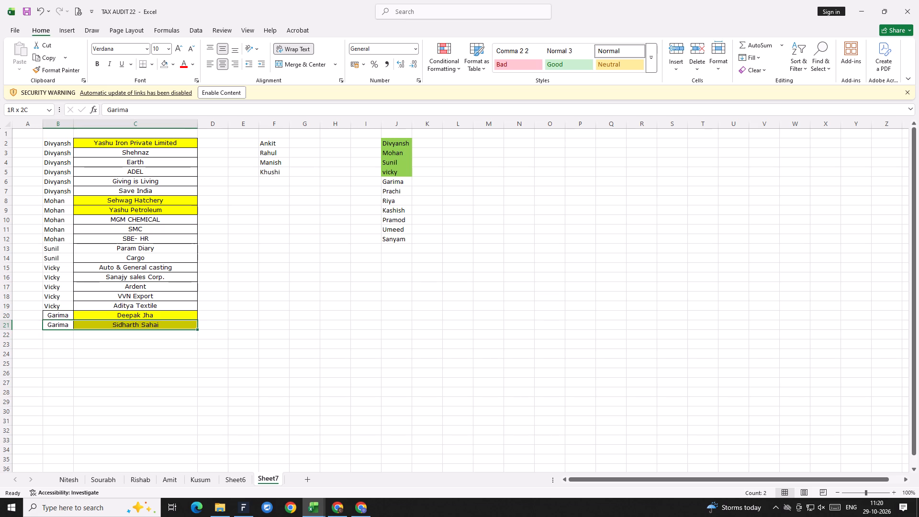
{"action": "key", "text": "shift+Up"}
{"action": "key", "text": "shift+Up"}
{"action": "key", "text": "shift+Up"}
{"action": "key", "text": "shift+Up"}
{"action": "key", "text": "shift+Up"}
{"action": "key", "text": "shift+Up"}
{"action": "key", "text": "shift+Up"}
{"action": "key", "text": "shift+Up"}
{"action": "key", "text": "shift+Up"}
{"action": "key", "text": "shift+Up"}
{"action": "key", "text": "shift+Up"}
{"action": "key", "text": "shift+Up"}
{"action": "key", "text": "shift+Up"}
{"action": "key", "text": "shift+Up"}
{"action": "key", "text": "shift+Up"}
{"action": "key", "text": "shift+Up"}
{"action": "key", "text": "shift+Up"}
{"action": "key", "text": "shift+Up"}
{"action": "key", "text": "shift+Up"}
{"action": "key", "text": "shift+Up"}
{"action": "key", "text": "shift+Down"}
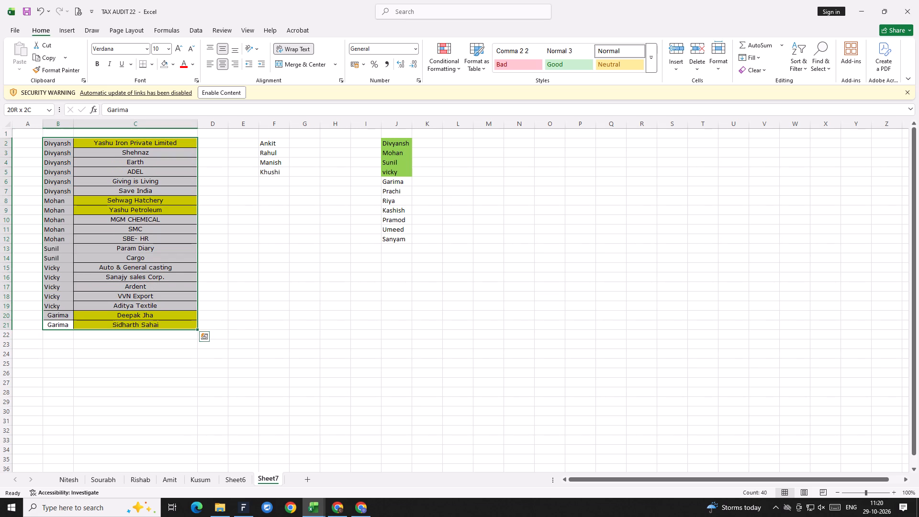
{"action": "key", "text": "alt+h"}
{"action": "key", "text": "alt+b"}
{"action": "key", "text": "alt+a"}
Remove the fill colour from the client names in C2:C21.
{"action": "key", "text": "Down"}
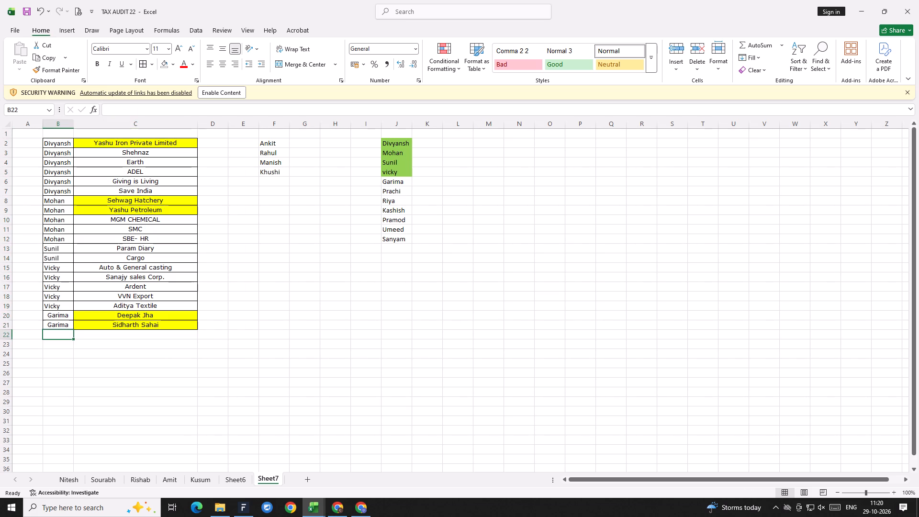
{"action": "key", "text": "Right"}
{"action": "key", "text": "Up"}
{"action": "key", "text": "shift+Up"}
{"action": "key", "text": "shift+Up"}
{"action": "key", "text": "shift+Up"}
{"action": "key", "text": "shift+Up"}
{"action": "key", "text": "shift+Up"}
{"action": "key", "text": "shift+Up"}
{"action": "key", "text": "shift+Up"}
{"action": "key", "text": "shift+Up"}
{"action": "key", "text": "shift+Up"}
{"action": "key", "text": "shift+Up"}
{"action": "key", "text": "shift+Up"}
{"action": "key", "text": "shift+Up"}
{"action": "key", "text": "shift+Up"}
{"action": "key", "text": "shift+Up"}
{"action": "key", "text": "shift+Up"}
{"action": "key", "text": "shift+Up"}
{"action": "key", "text": "shift+Up"}
{"action": "key", "text": "shift+Up"}
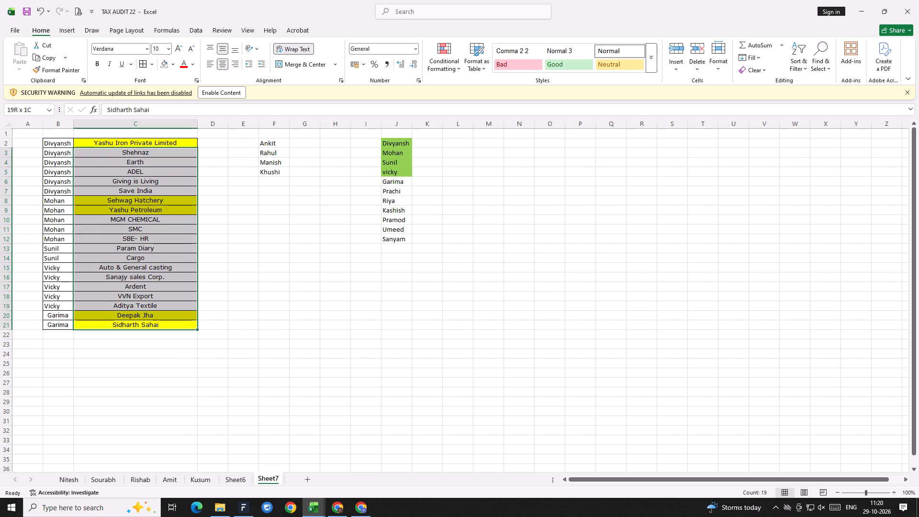
{"action": "key", "text": "shift+Up"}
{"action": "key", "text": "alt+h"}
{"action": "key", "text": "alt+h"}
{"action": "key", "text": "n"}
{"action": "key", "text": "Down"}
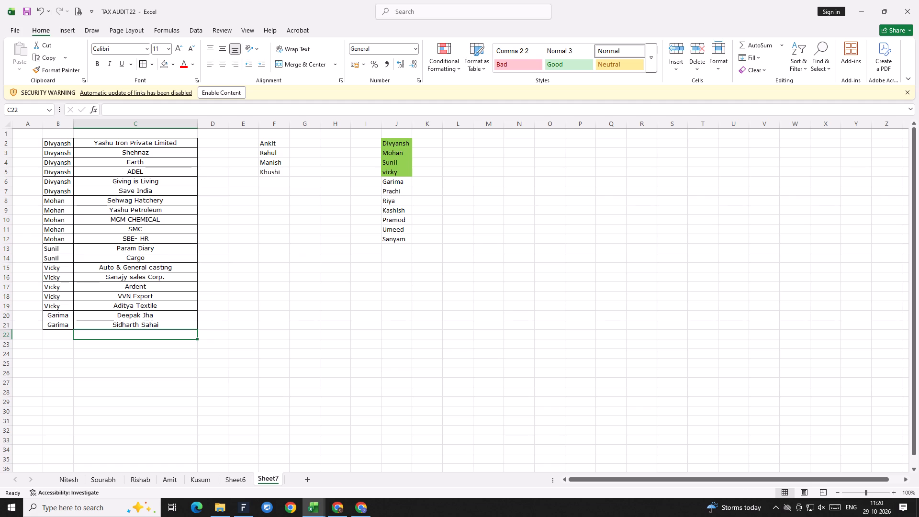
Fill the name Garima in J6 of the staff list with light green.
{"action": "key", "text": "alt+Tab"}
{"action": "key", "text": "alt+Tab"}
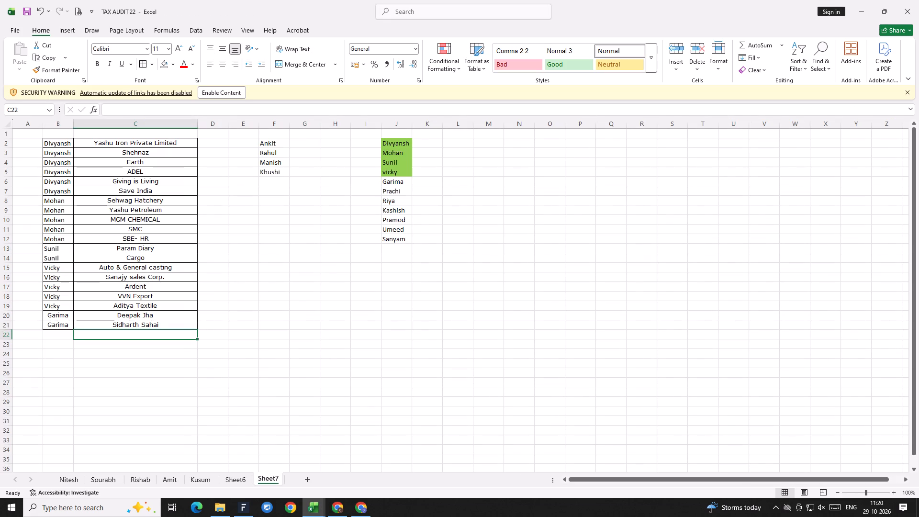
{"action": "left_click", "coordinate": [406, 183]}
{"action": "left_click", "coordinate": [176, 64]}
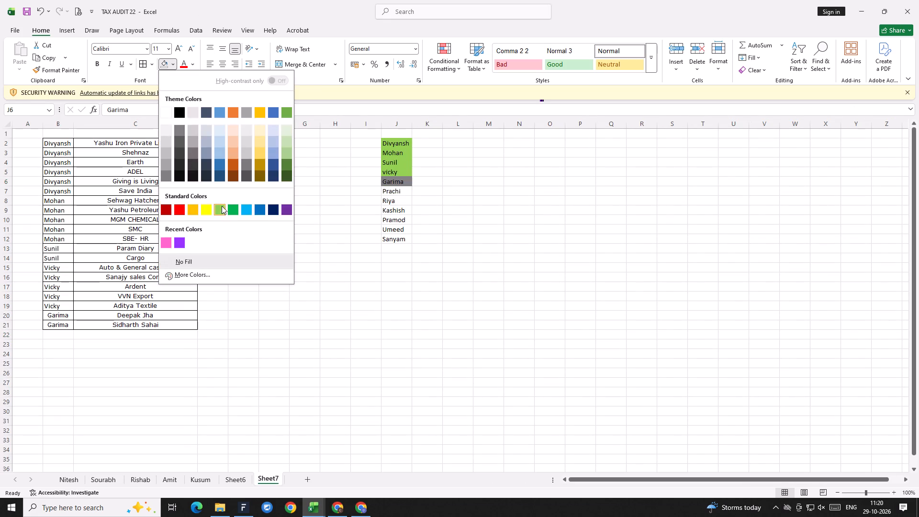
{"action": "left_click", "coordinate": [222, 206]}
Filter the Team -1st column of the client chart to show only Prachi's clients.
{"action": "key", "text": "alt+Tab"}
{"action": "left_click", "coordinate": [201, 131]}
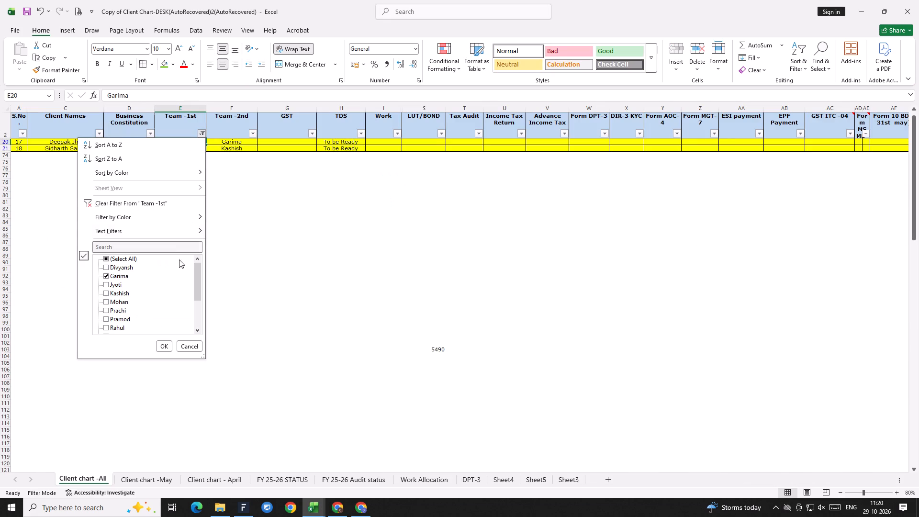
{"action": "left_click", "coordinate": [177, 247]}
{"action": "type", "text": "prac"}
{"action": "key", "text": "Return"}
Copy Prachi's filtered client names, Dhawan Brothers through Karr walves Private, from C4:C27 and switch back to the tax audit workbook.
{"action": "key", "text": "Down"}
{"action": "key", "text": "Left"}
{"action": "key", "text": "Up"}
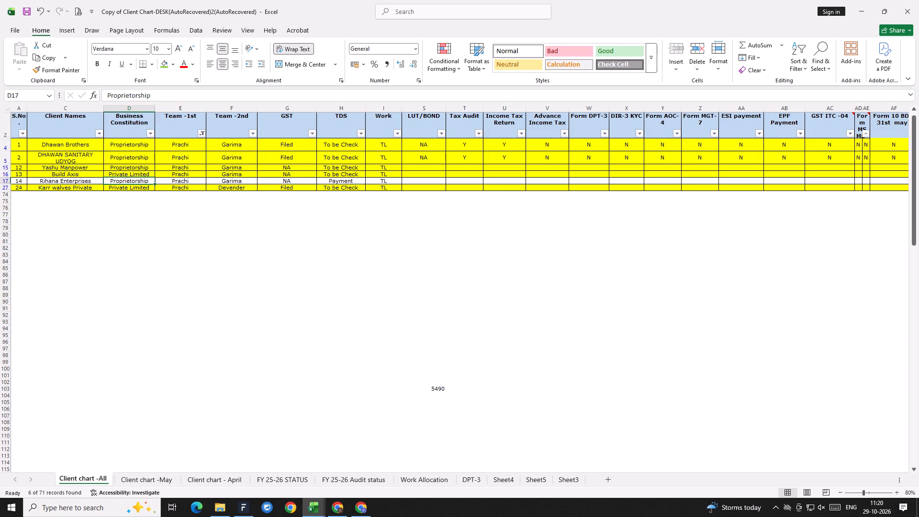
{"action": "key", "text": "Up"}
{"action": "key", "text": "Up"}
{"action": "key", "text": "Up"}
{"action": "key", "text": "Left"}
{"action": "key", "text": "Up"}
{"action": "key", "text": "Up"}
{"action": "key", "text": "Down"}
{"action": "key", "text": "shift+Down"}
{"action": "key", "text": "shift+Down"}
{"action": "key", "text": "shift+Down"}
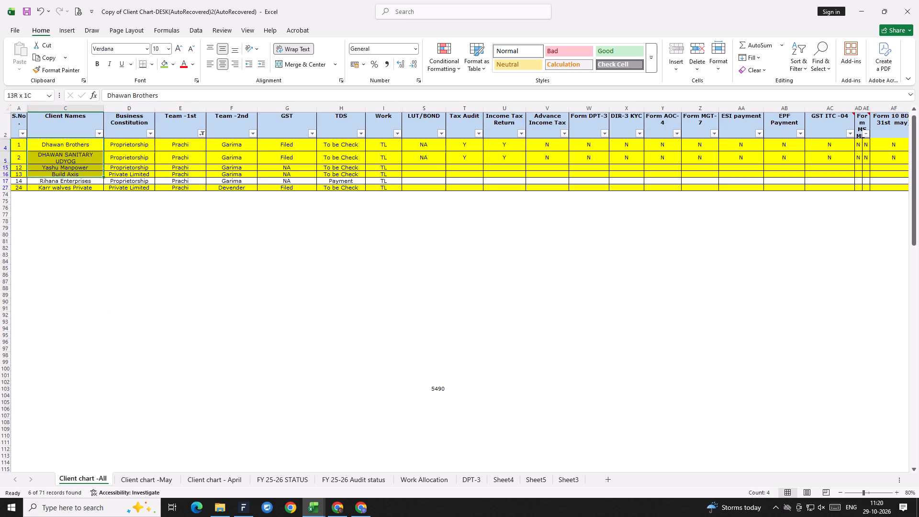
{"action": "key", "text": "shift+Down"}
{"action": "key", "text": "shift+Down"}
{"action": "key", "text": "shift+Down"}
{"action": "key", "text": "shift+Up"}
{"action": "key", "text": "c"}
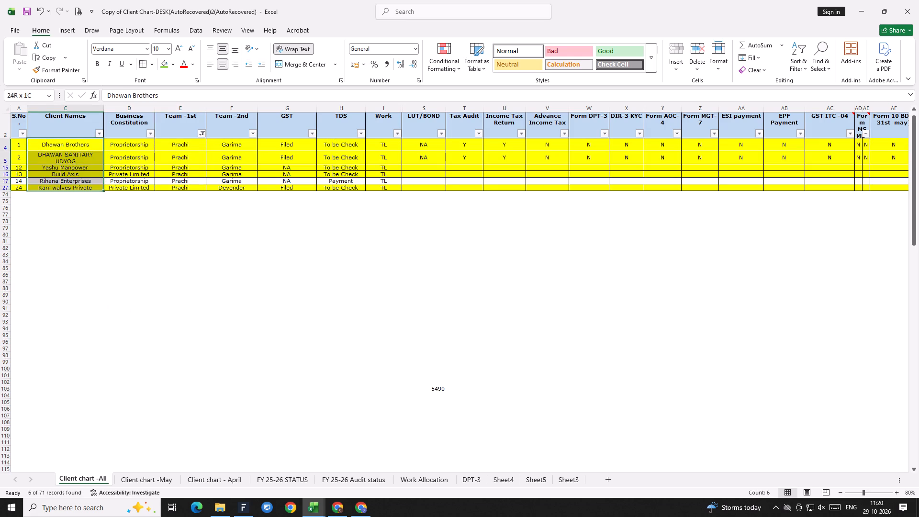
{"action": "key", "text": "Escape"}
{"action": "key", "text": "ctrl+c"}
{"action": "key", "text": "alt+Tab"}
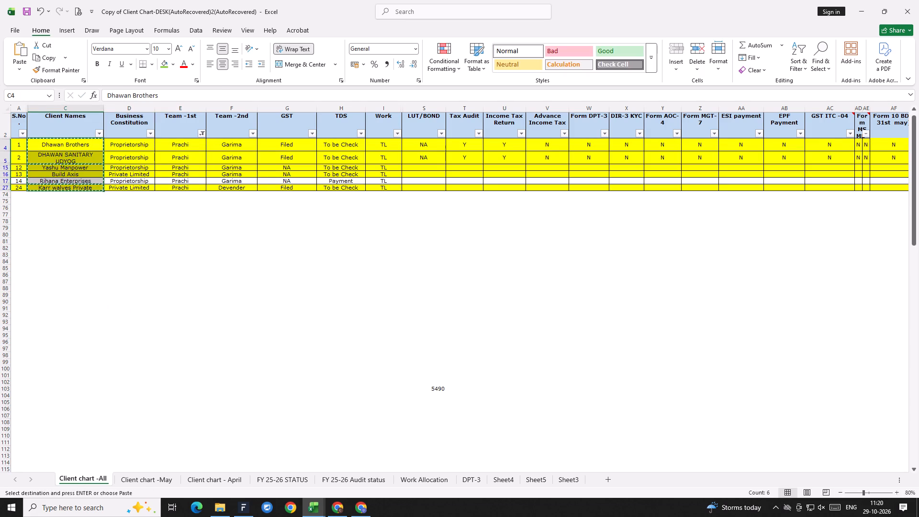
{"action": "key", "text": "Down"}
{"action": "key", "text": "Down"}
{"action": "key", "text": "Down"}
{"action": "key", "text": "Right"}
{"action": "key", "text": "Up"}
{"action": "key", "text": "Down"}
{"action": "key", "text": "Down"}
{"action": "key", "text": "Down"}
{"action": "key", "text": "Down"}
{"action": "key", "text": "Down"}
{"action": "key", "text": "Down"}
{"action": "key", "text": "Down"}
{"action": "key", "text": "Down"}
{"action": "key", "text": "Down"}
{"action": "key", "text": "Down"}
{"action": "key", "text": "Down"}
{"action": "key", "text": "Down"}
{"action": "key", "text": "Down"}
{"action": "key", "text": "Down"}
{"action": "key", "text": "Left"}
{"action": "key", "text": "Left"}
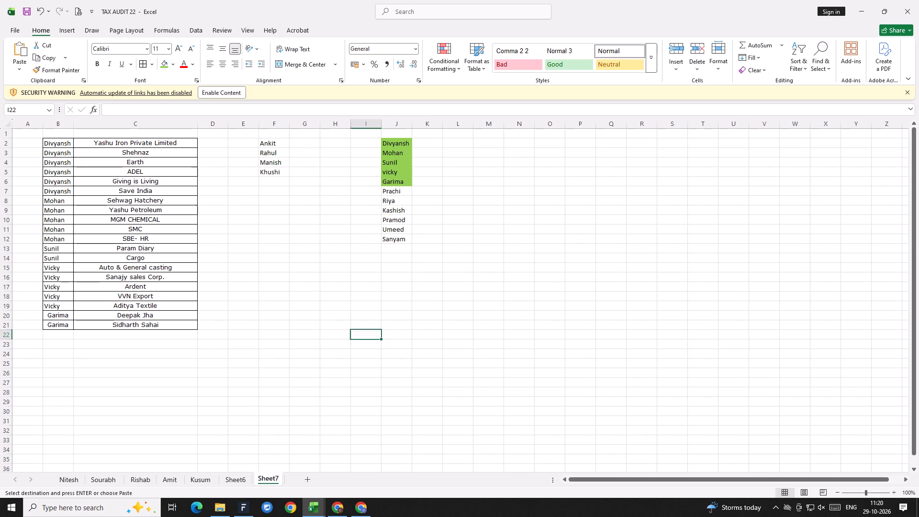
{"action": "key", "text": "Down"}
{"action": "key", "text": "Left"}
{"action": "key", "text": "Left"}
{"action": "key", "text": "Left"}
{"action": "key", "text": "Left"}
{"action": "key", "text": "Left"}
{"action": "key", "text": "Left"}
{"action": "key", "text": "Up"}
{"action": "key", "text": "ctrl+v"}
{"action": "key", "text": "Escape"}
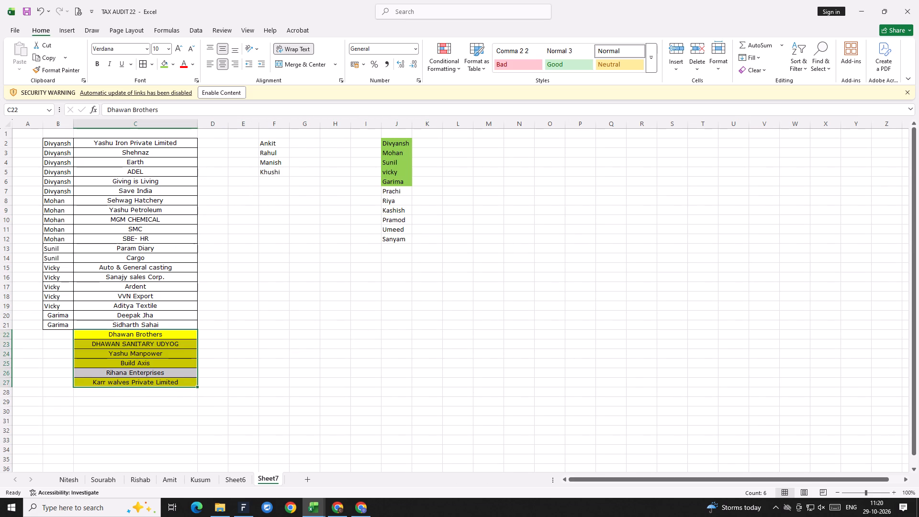
Enter Prachi in B22 and copy it down through B27 beside the pasted clients.
{"action": "key", "text": "Left"}
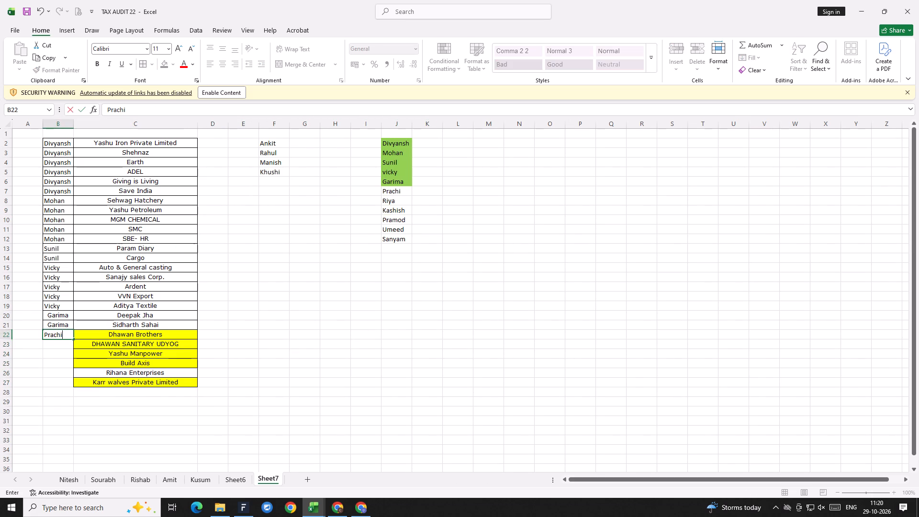
{"action": "key", "text": "Return"}
{"action": "key", "text": "Up"}
{"action": "key", "text": "ctrl+c"}
{"action": "key", "text": "shift+Down"}
{"action": "key", "text": "shift+Down"}
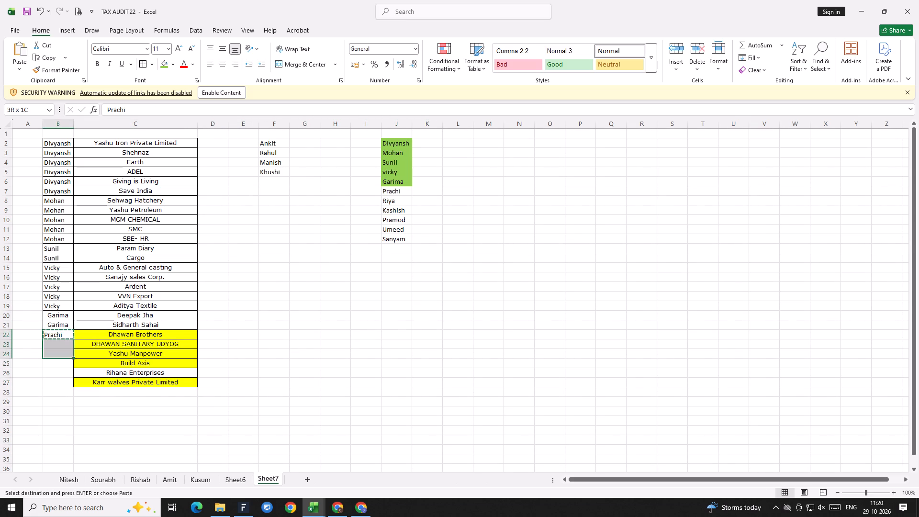
{"action": "key", "text": "shift+Down"}
{"action": "key", "text": "shift+Down"}
{"action": "key", "text": "shift+Down"}
{"action": "key", "text": "ctrl+v"}
{"action": "key", "text": "Escape"}
Apply all borders to Prachi's rows in B22:C27.
{"action": "key", "text": "Right"}
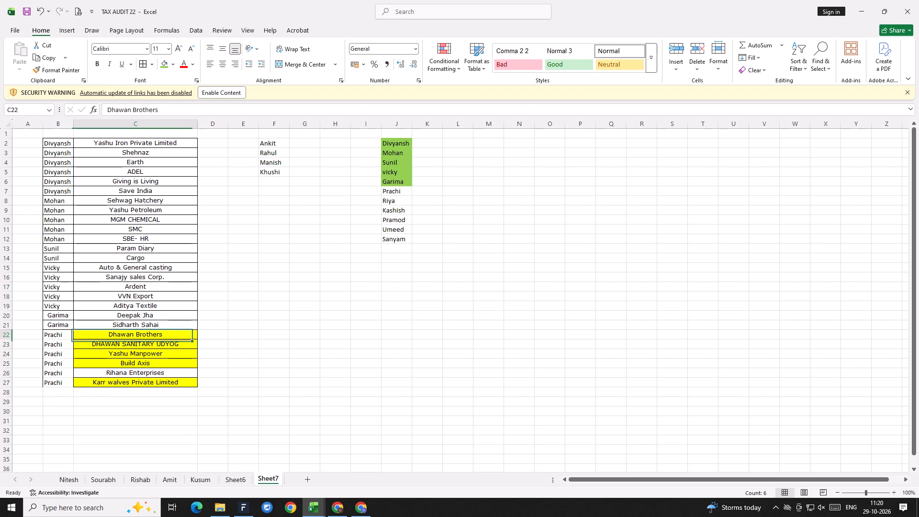
{"action": "key", "text": "shift+Down"}
{"action": "key", "text": "shift+Down"}
{"action": "key", "text": "shift+Down"}
{"action": "key", "text": "shift+Down"}
{"action": "key", "text": "shift+Left"}
{"action": "key", "text": "shift+Down"}
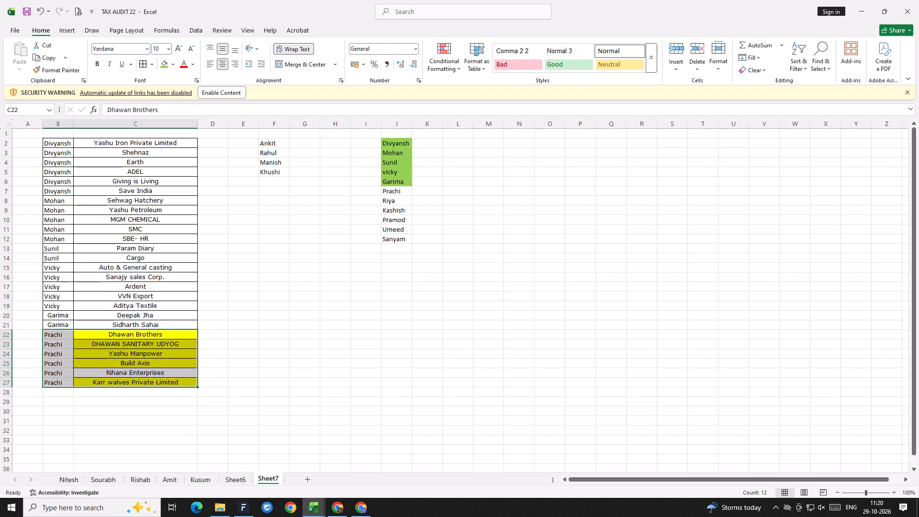
{"action": "key", "text": "alt+h"}
{"action": "key", "text": "alt+b"}
{"action": "key", "text": "alt+a"}
Remove the fill colour from Prachi's client names in C22:C27.
{"action": "key", "text": "Right"}
{"action": "key", "text": "Left"}
{"action": "key", "text": "shift+Down"}
{"action": "key", "text": "shift+Down"}
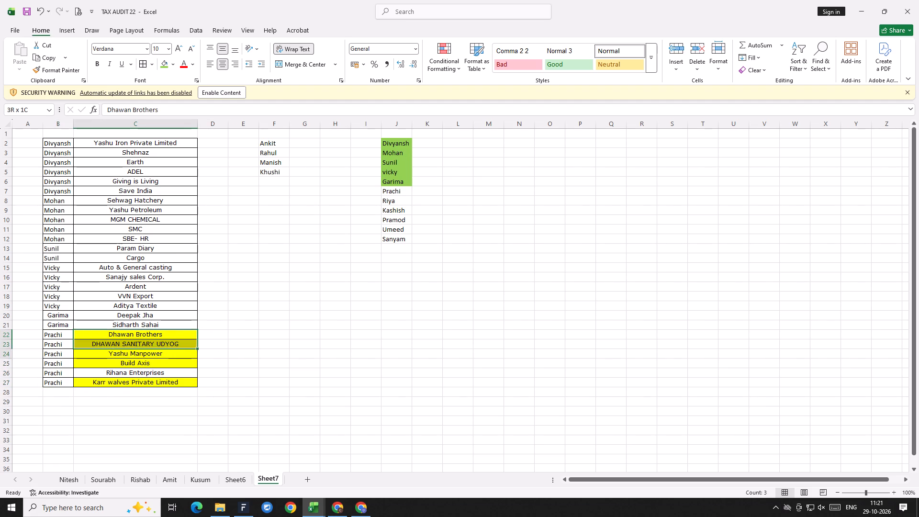
{"action": "key", "text": "shift+Down"}
{"action": "key", "text": "shift+Down"}
{"action": "key", "text": "shift+Down"}
{"action": "key", "text": "alt+h"}
{"action": "key", "text": "alt+h"}
{"action": "key", "text": "alt+n"}
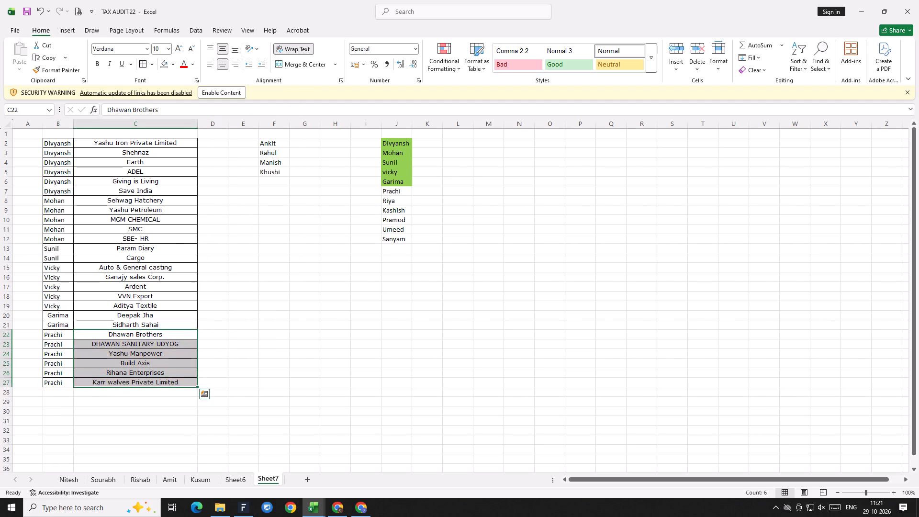
{"action": "key", "text": "Down"}
Fill the name Prachi in J7 of the staff list with light green.
{"action": "key", "text": "alt+Tab"}
{"action": "key", "text": "alt+Tab"}
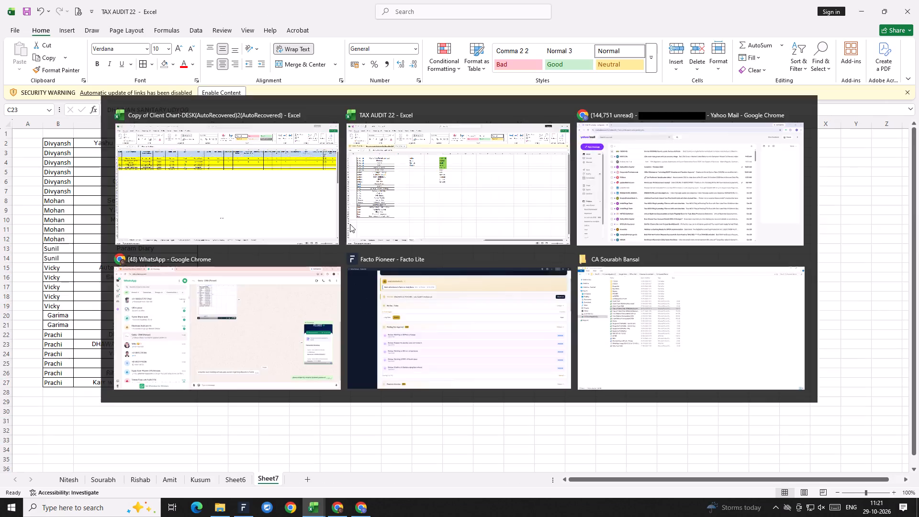
{"action": "left_click", "coordinate": [397, 197]}
{"action": "left_click", "coordinate": [400, 193]}
{"action": "left_click", "coordinate": [174, 65]}
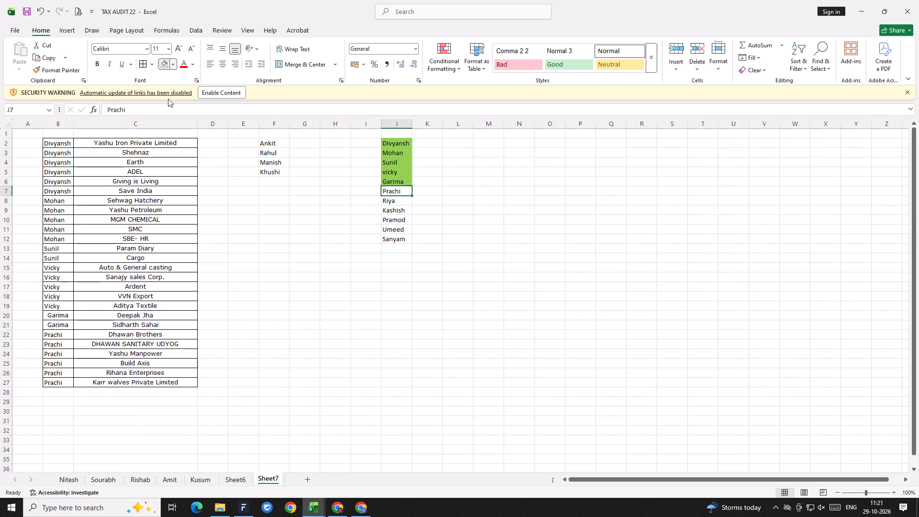
{"action": "left_click", "coordinate": [218, 206]}
{"action": "left_click", "coordinate": [347, 267]}
Switch to the client chart workbook and filter the Team -1st column to show only Riya's clients.
{"action": "key", "text": "alt+Tab"}
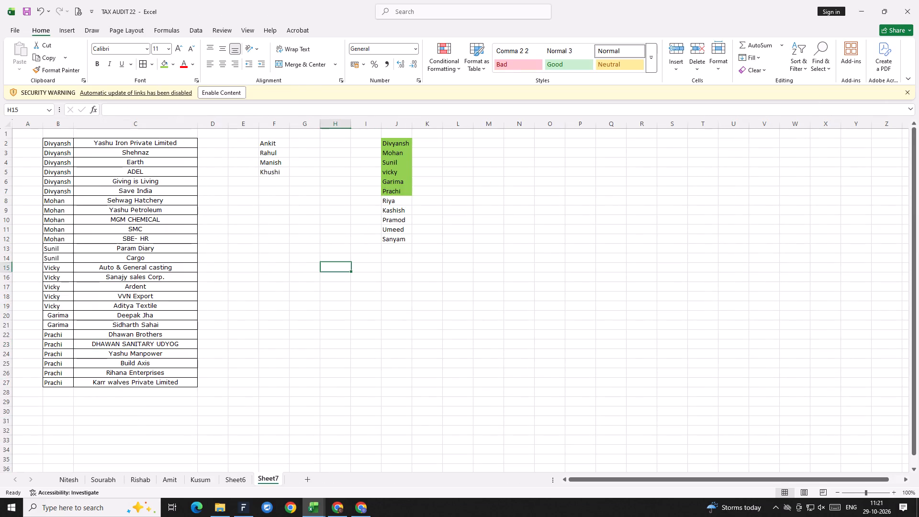
{"action": "left_click", "coordinate": [201, 139]}
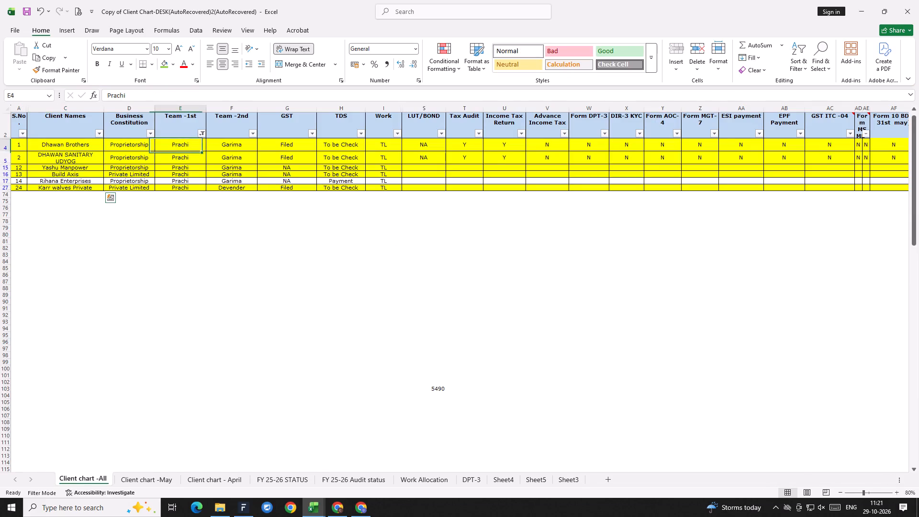
{"action": "left_click", "coordinate": [203, 136]}
{"action": "left_click", "coordinate": [179, 243]}
{"action": "left_click", "coordinate": [179, 247]}
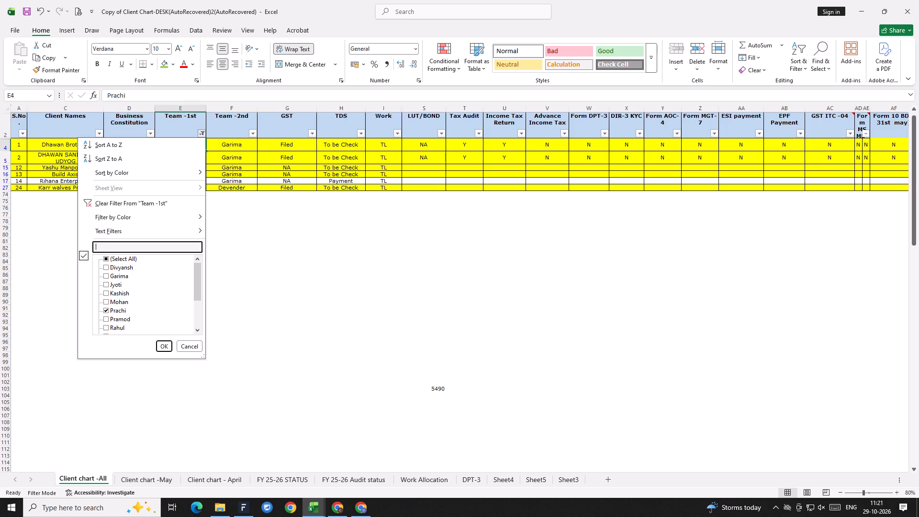
{"action": "type", "text": "riya"}
{"action": "key", "text": "Return"}
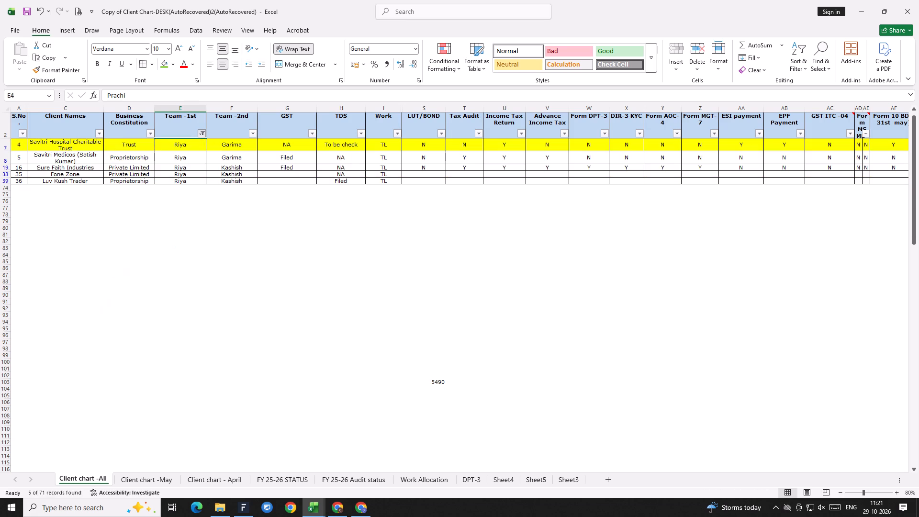
Copy Riya's filtered client names, Savitri Hospital Charitable Trust through Luv Kush Trader, from C7:C39 and switch back to the tax audit workbook.
{"action": "key", "text": "Down"}
{"action": "key", "text": "Left"}
{"action": "key", "text": "Left"}
{"action": "key", "text": "Up"}
{"action": "key", "text": "Down"}
{"action": "key", "text": "shift+Down"}
{"action": "key", "text": "shift+Down"}
{"action": "key", "text": "shift+Down"}
{"action": "key", "text": "shift+Down"}
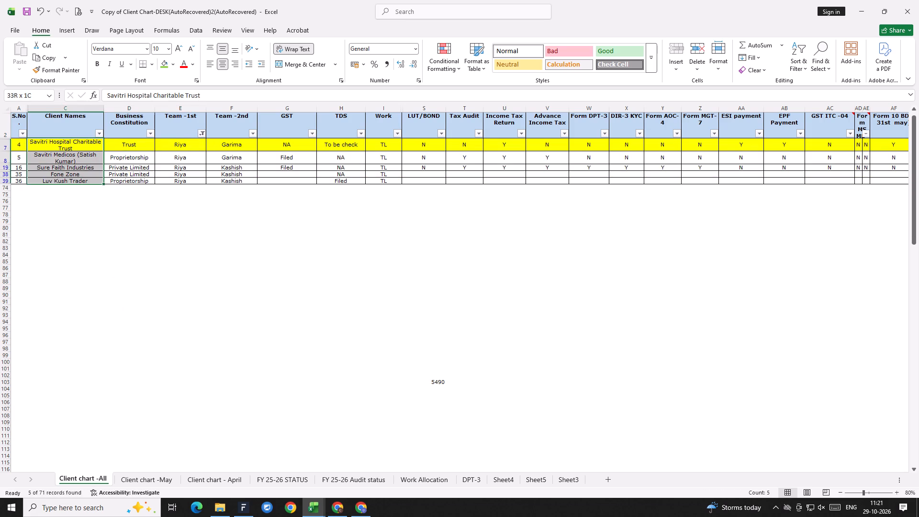
{"action": "key", "text": "ctrl+c"}
{"action": "key", "text": "alt+Tab"}
Paste Riya's copied client names into C28:C32 of Sheet7, directly below Karr walves Private Limited.
{"action": "key", "text": "Down"}
{"action": "key", "text": "Down"}
{"action": "key", "text": "Down"}
{"action": "key", "text": "Down"}
{"action": "key", "text": "Down"}
{"action": "key", "text": "Down"}
{"action": "key", "text": "Down"}
{"action": "key", "text": "Down"}
{"action": "key", "text": "Down"}
{"action": "key", "text": "Down"}
{"action": "key", "text": "Down"}
{"action": "key", "text": "Down"}
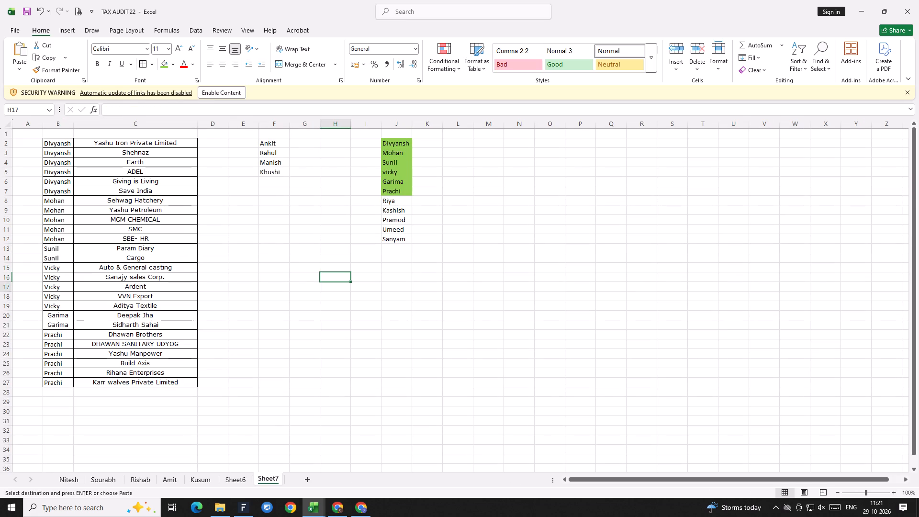
{"action": "key", "text": "Left"}
{"action": "key", "text": "Left"}
{"action": "key", "text": "Left"}
{"action": "key", "text": "Left"}
{"action": "key", "text": "Down"}
{"action": "key", "text": "Left"}
{"action": "key", "text": "Down"}
{"action": "key", "text": "Up"}
{"action": "key", "text": "ctrl+v"}
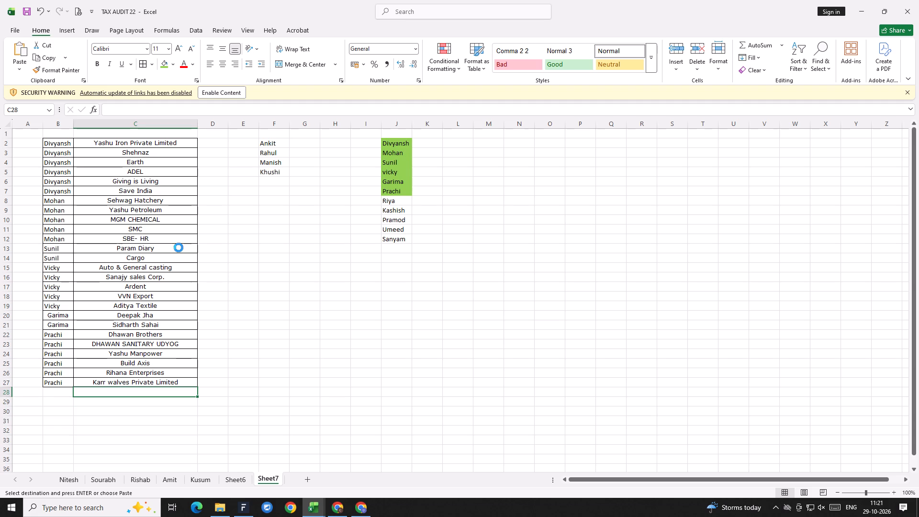
{"action": "key", "text": "Escape"}
Enter Riya in B28 and copy it down through B32 beside the pasted clients.
{"action": "key", "text": "Left"}
{"action": "key", "text": "r"}
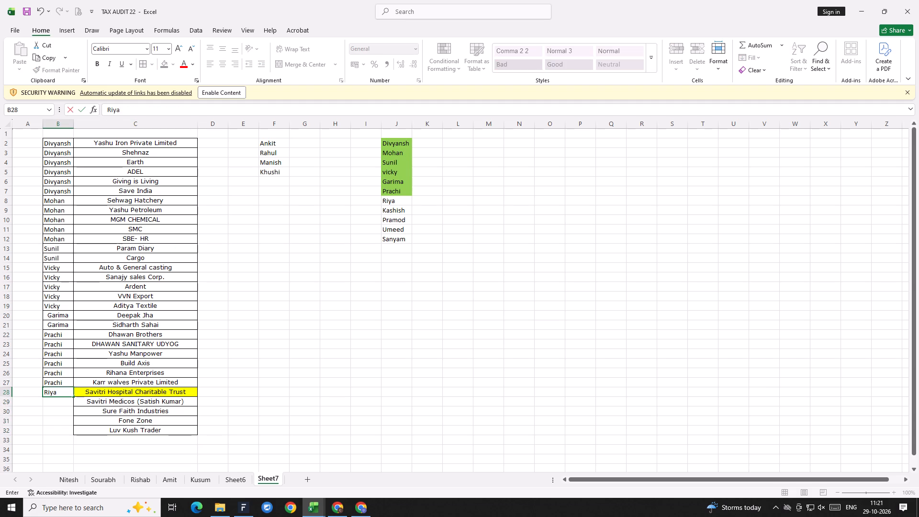
{"action": "key", "text": "Return"}
{"action": "key", "text": "Up"}
{"action": "key", "text": "ctrl+c"}
{"action": "key", "text": "Down"}
{"action": "key", "text": "shift+Down"}
{"action": "key", "text": "shift+Down"}
{"action": "key", "text": "shift+Down"}
{"action": "key", "text": "ctrl+v"}
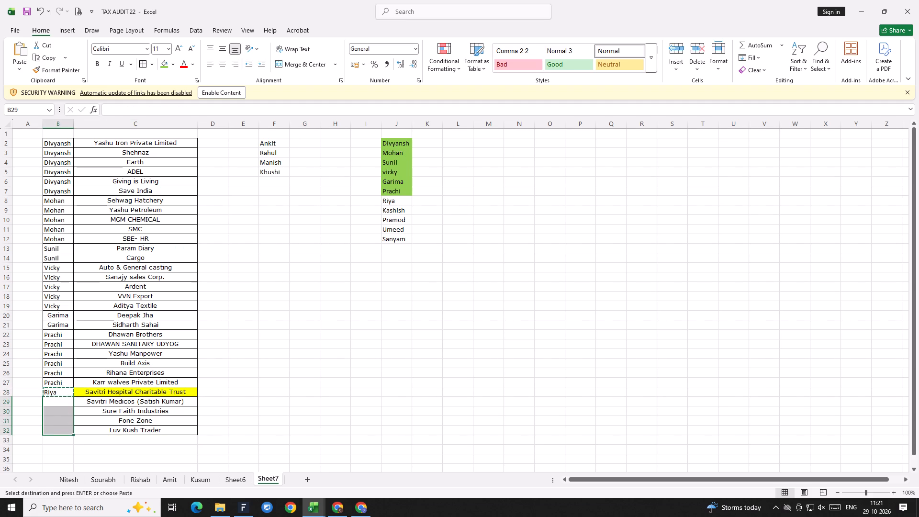
{"action": "key", "text": "Escape"}
Apply all borders to Riya's rows in B28:C32.
{"action": "key", "text": "Up"}
{"action": "key", "text": "Right"}
{"action": "key", "text": "Up"}
{"action": "key", "text": "Left"}
{"action": "key", "text": "Down"}
{"action": "key", "text": "shift+Down"}
{"action": "key", "text": "shift+Down"}
{"action": "key", "text": "shift+Down"}
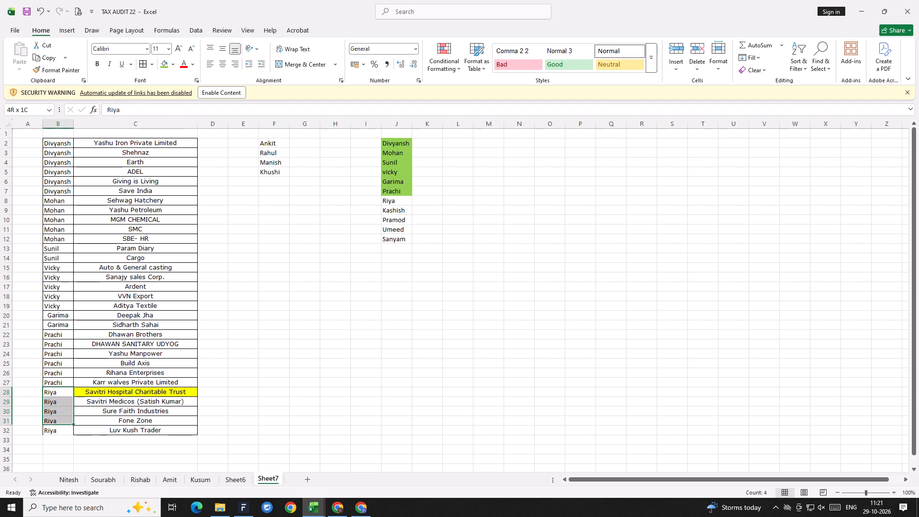
{"action": "key", "text": "shift+Down"}
{"action": "key", "text": "shift+Right"}
{"action": "key", "text": "alt+h"}
{"action": "key", "text": "alt+b"}
{"action": "key", "text": "alt+s"}
{"action": "key", "text": "alt+a"}
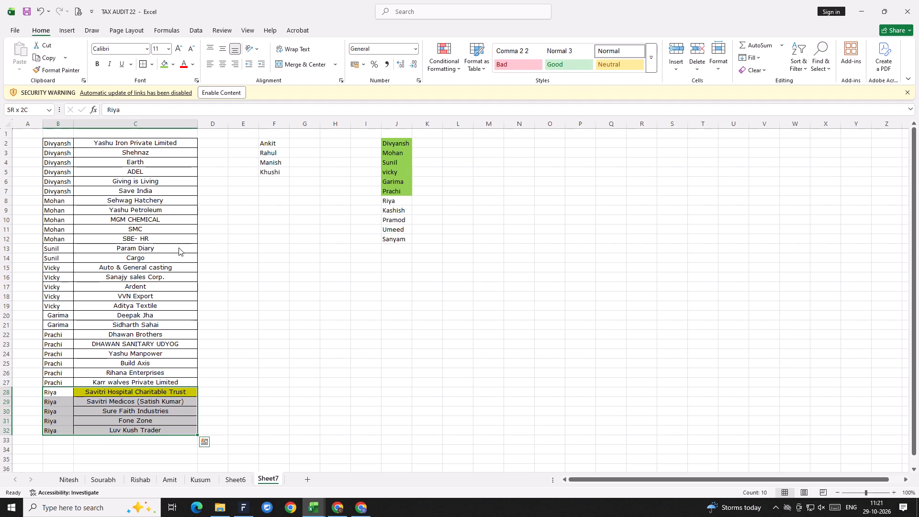
{"action": "key", "text": "Down"}
{"action": "key", "text": "Right"}
{"action": "key", "text": "Escape"}
{"action": "key", "text": "Escape"}
{"action": "key", "text": "alt+h"}
{"action": "key", "text": "alt+b"}
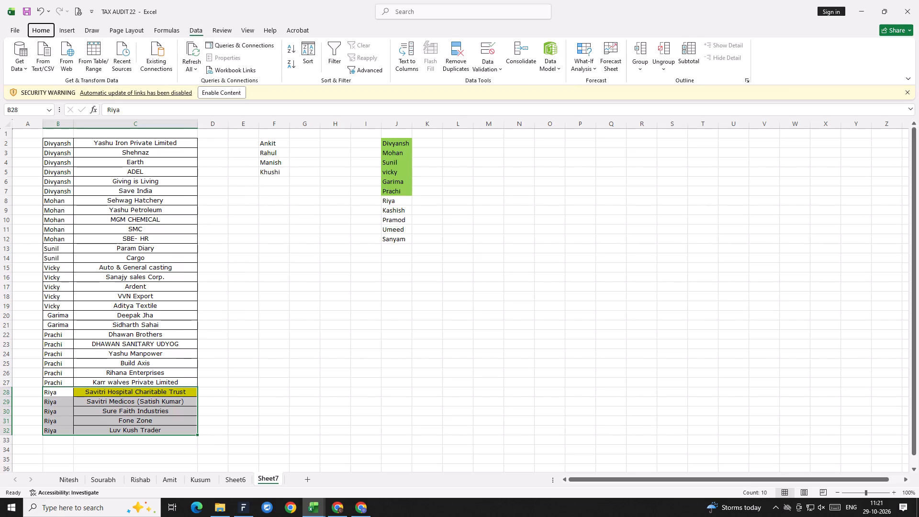
{"action": "key", "text": "alt+a"}
{"action": "key", "text": "Down"}
{"action": "key", "text": "Right"}
{"action": "key", "text": "Up"}
Fill the name Riya in J8 of the staff list with light green.
{"action": "key", "text": "alt+Tab"}
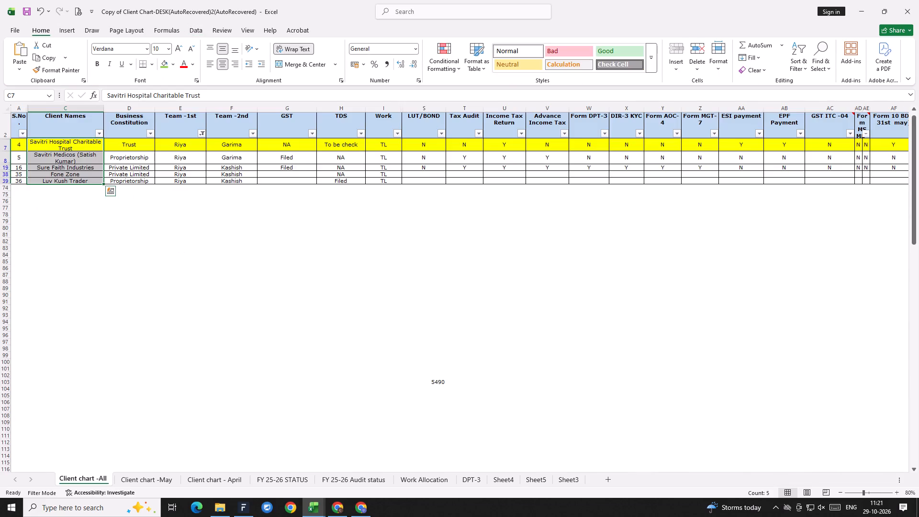
{"action": "key", "text": "alt+Tab"}
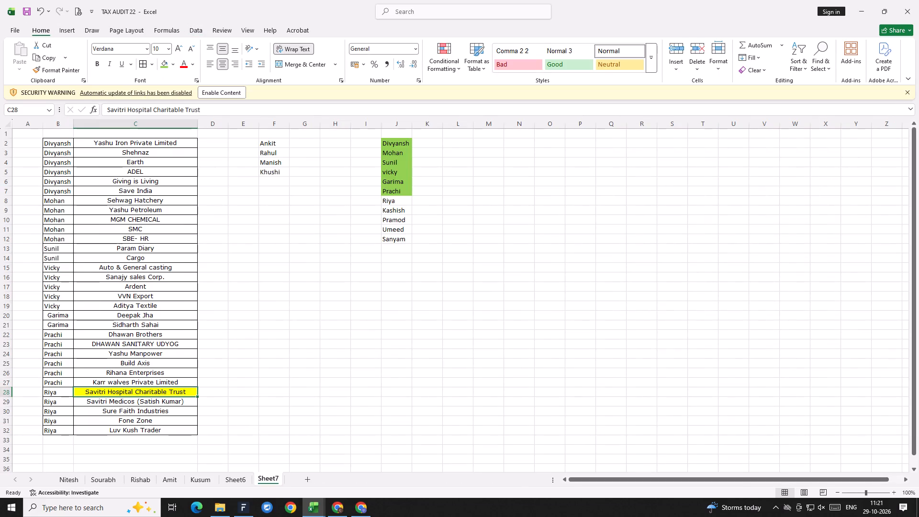
{"action": "left_click", "coordinate": [394, 200]}
{"action": "left_click", "coordinate": [166, 65]}
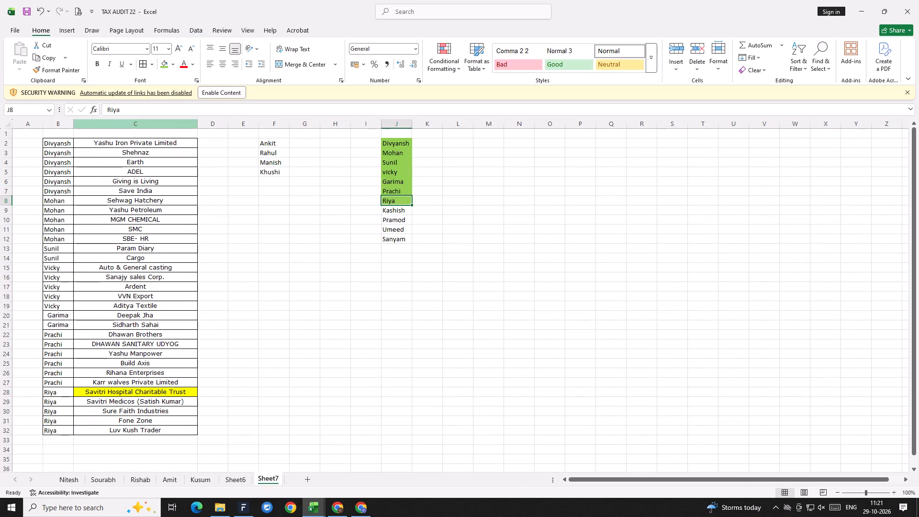
Switch to the client chart workbook and filter the Team -1st column by the search text pramod.
{"action": "key", "text": "alt+Tab"}
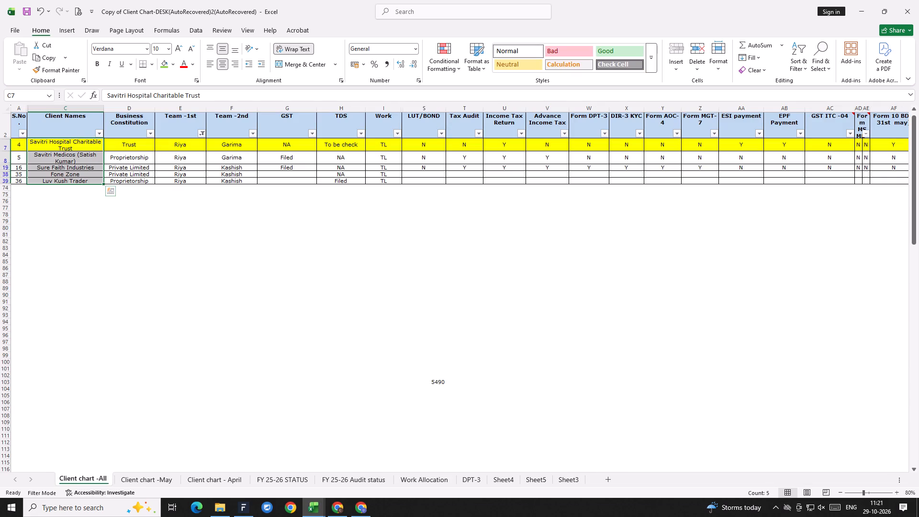
{"action": "left_click", "coordinate": [202, 135]}
{"action": "left_click", "coordinate": [161, 246]}
{"action": "type", "text": "op"}
{"action": "key", "text": "BackSpace"}
{"action": "key", "text": "BackSpace"}
{"action": "type", "text": "pramod"}
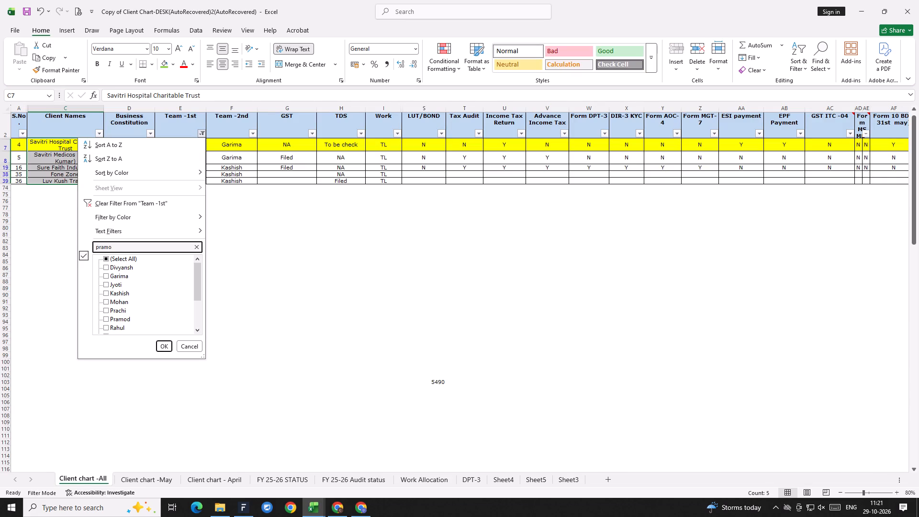
{"action": "key", "text": "Return"}
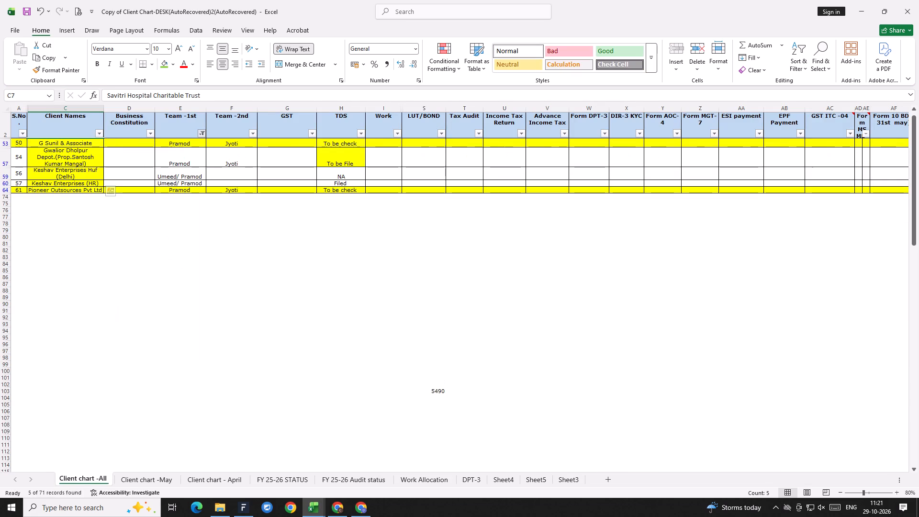
In Sheet7 of the tax audit workbook, enter Pramod in B33 and copy it down through B35.
{"action": "key", "text": "Down"}
{"action": "key", "text": "Down"}
{"action": "key", "text": "Left"}
{"action": "key", "text": "Up"}
{"action": "key", "text": "Right"}
{"action": "key", "text": "alt+Tab"}
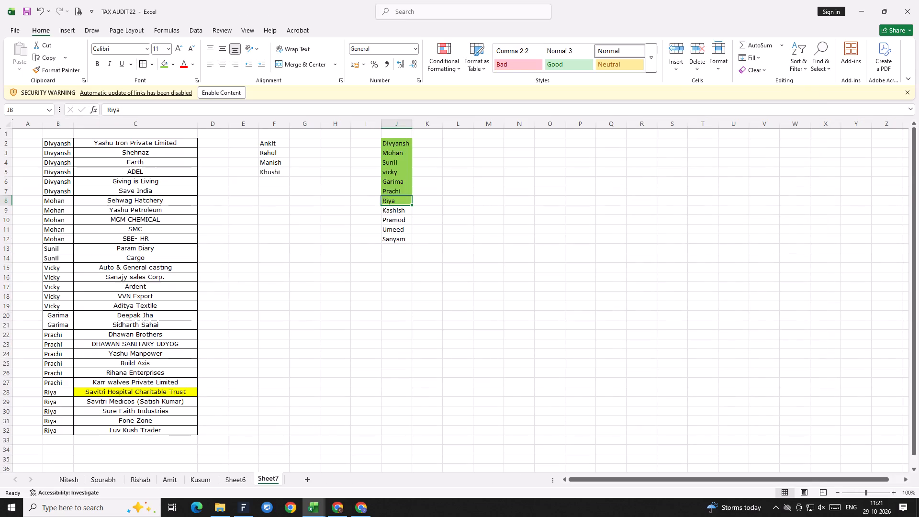
{"action": "scroll", "coordinate": [184, 343], "scroll_direction": "down", "scroll_amount": 2}
{"action": "left_click", "coordinate": [146, 384]}
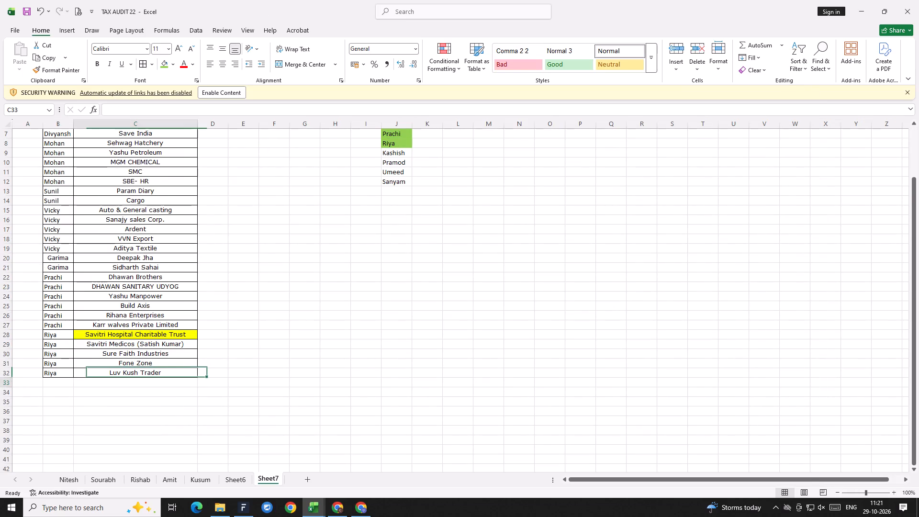
{"action": "key", "text": "Left"}
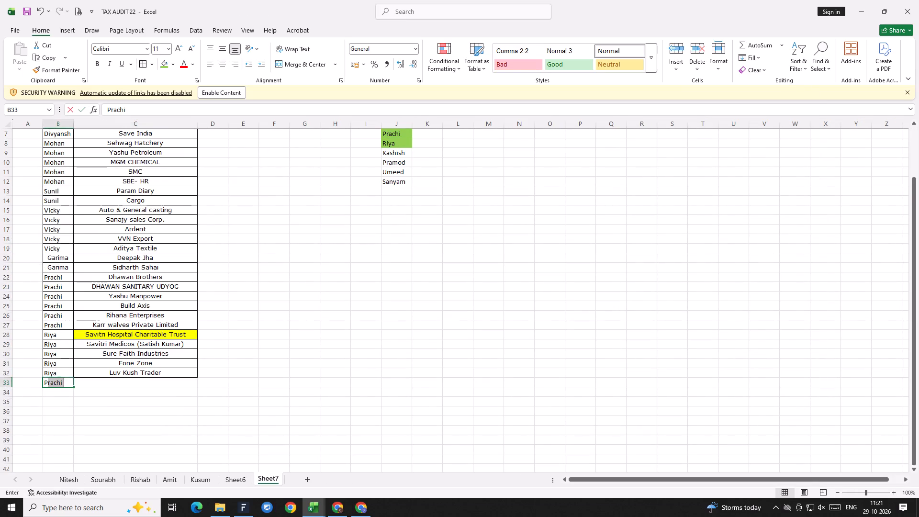
{"action": "key", "text": "Return"}
{"action": "key", "text": "Up"}
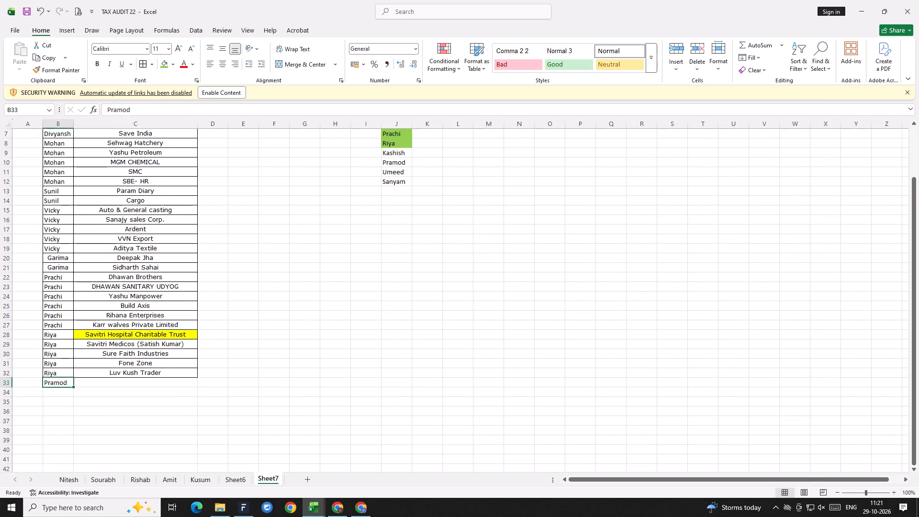
{"action": "key", "text": "ctrl+c"}
{"action": "key", "text": "Down"}
{"action": "key", "text": "shift+Down"}
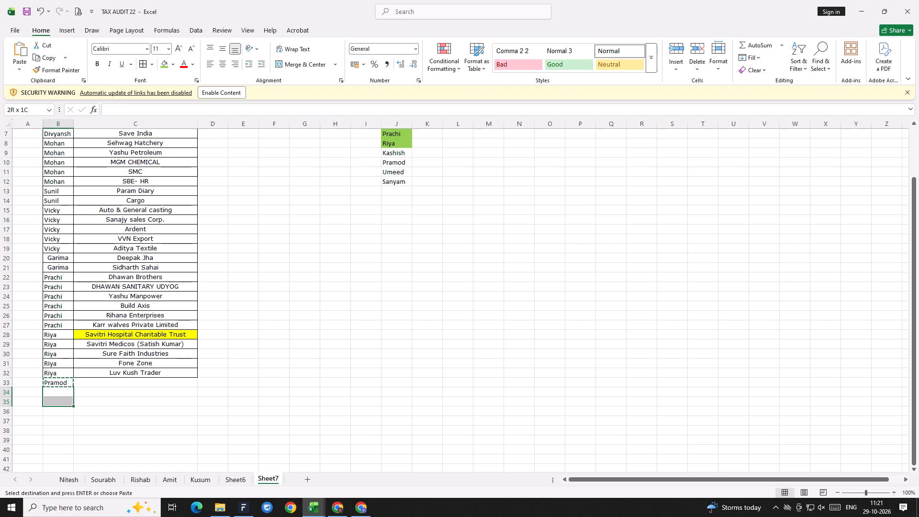
{"action": "key", "text": "ctrl+v"}
{"action": "key", "text": "Escape"}
{"action": "key", "text": "Up"}
{"action": "key", "text": "Right"}
{"action": "key", "text": "alt+Tab"}
{"action": "key", "text": "Down"}
{"action": "key", "text": "Up"}
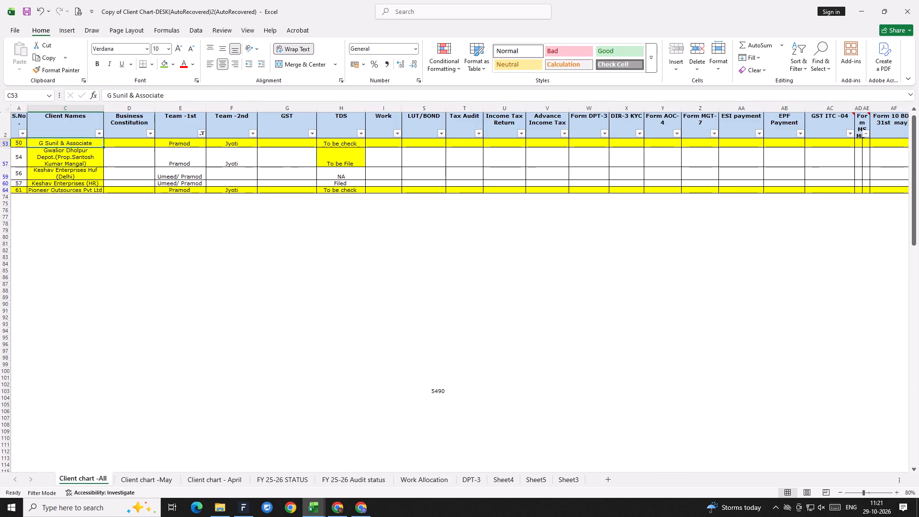
{"action": "key", "text": "ctrl+c"}
{"action": "key", "text": "alt+Tab"}
{"action": "key", "text": "Down"}
{"action": "key", "text": "Up"}
{"action": "key", "text": "ctrl+v"}
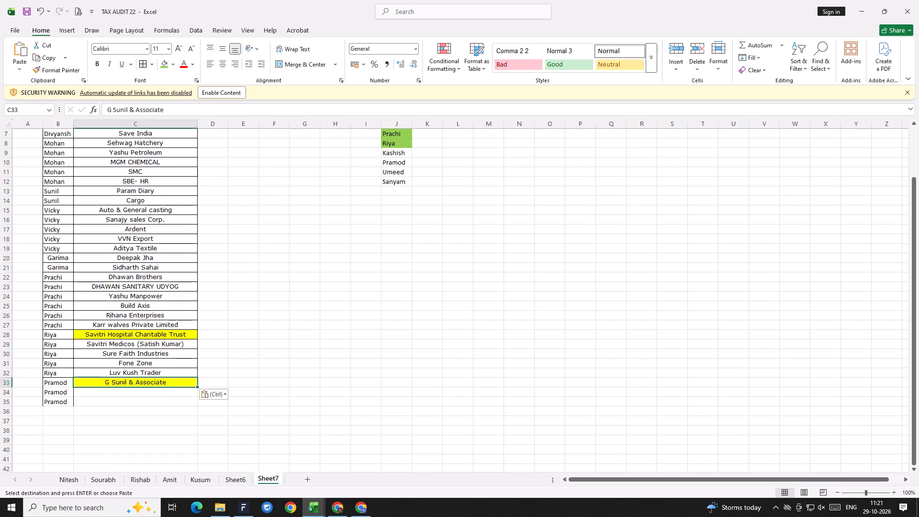
Copy the client Pioneer Outsources Pvt Ltd from the filtered client chart into C34 of Sheet7.
{"action": "key", "text": "alt+Tab"}
{"action": "key", "text": "Escape"}
{"action": "key", "text": "Down"}
{"action": "key", "text": "Down"}
{"action": "key", "text": "Down"}
{"action": "key", "text": "Down"}
{"action": "key", "text": "ctrl+c"}
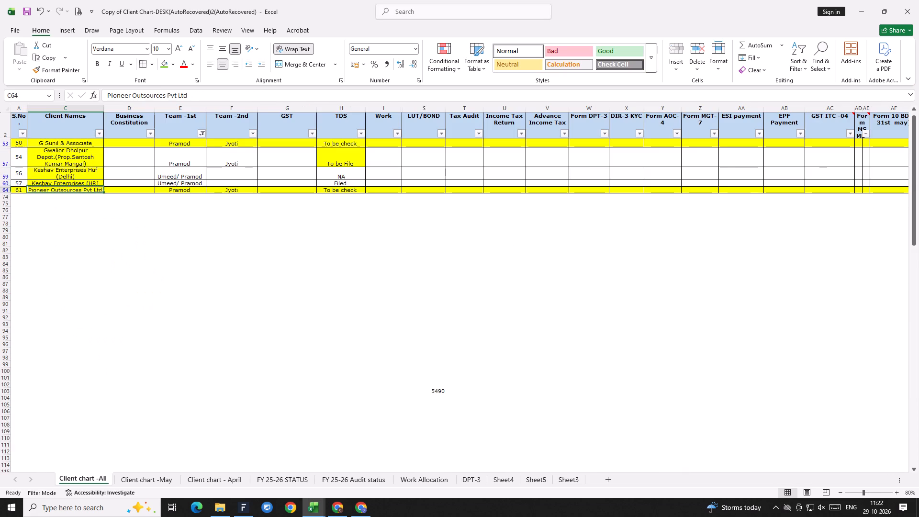
{"action": "key", "text": "alt+Tab"}
{"action": "key", "text": "Down"}
{"action": "key", "text": "ctrl+v"}
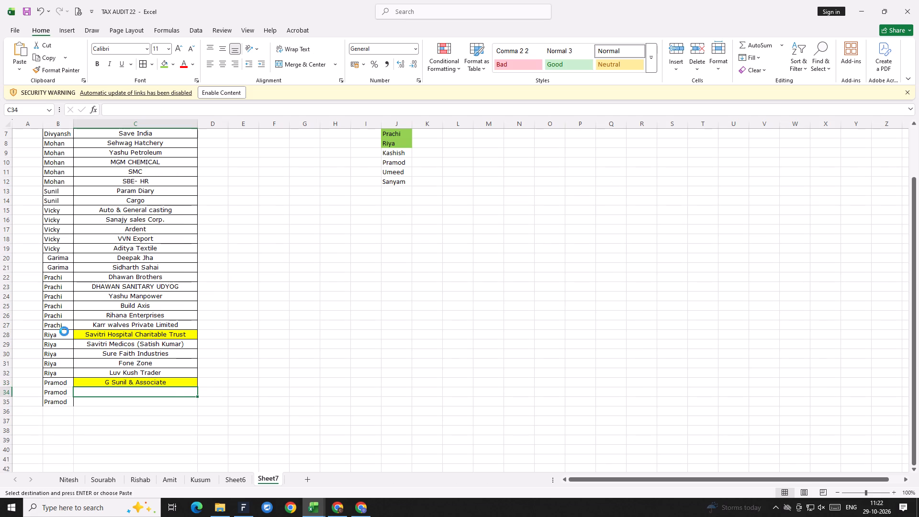
Copy only the text Gwalior Dholpur Depot from that client's chart entry, without the proprietor details, into C35 of Sheet7.
{"action": "key", "text": "alt+Tab"}
{"action": "key", "text": "Escape"}
{"action": "key", "text": "Up"}
{"action": "key", "text": "Up"}
{"action": "key", "text": "Up"}
{"action": "key", "text": "c"}
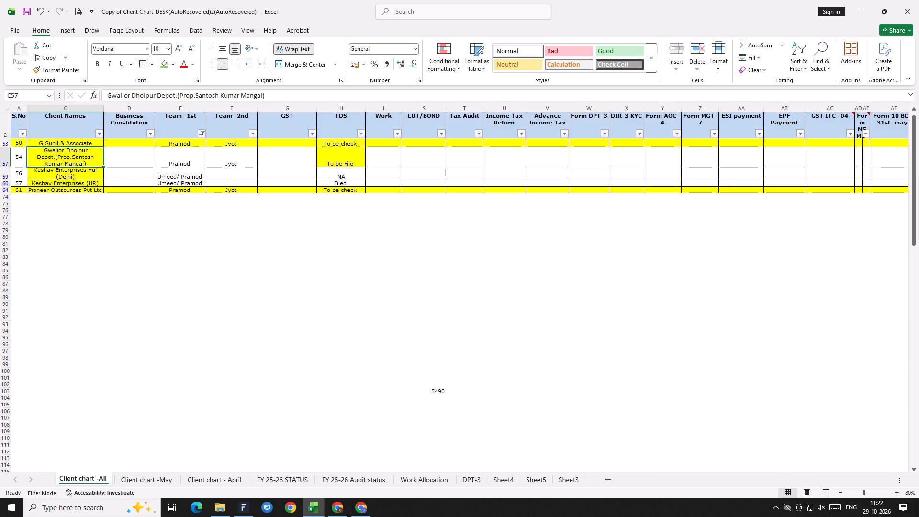
{"action": "key", "text": "ctrl+z"}
{"action": "key", "text": "Escape"}
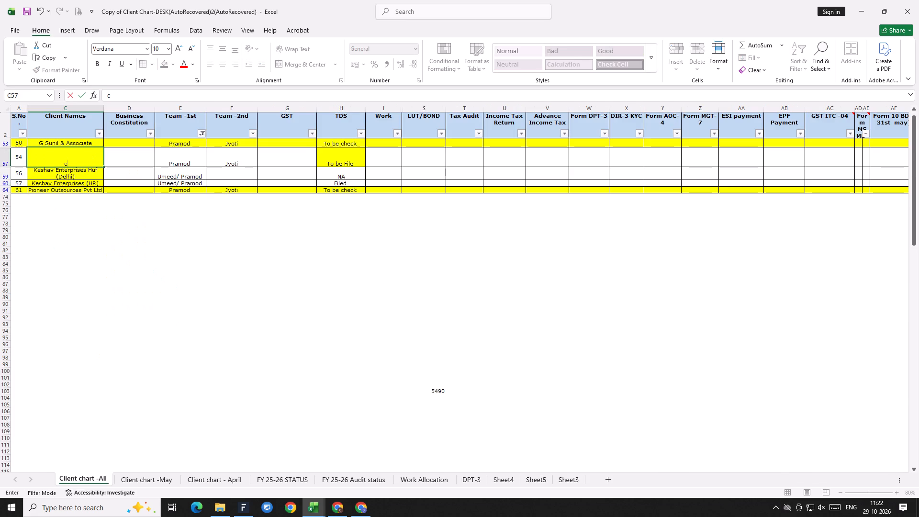
{"action": "key", "text": "Escape"}
{"action": "key", "text": "Escape"}
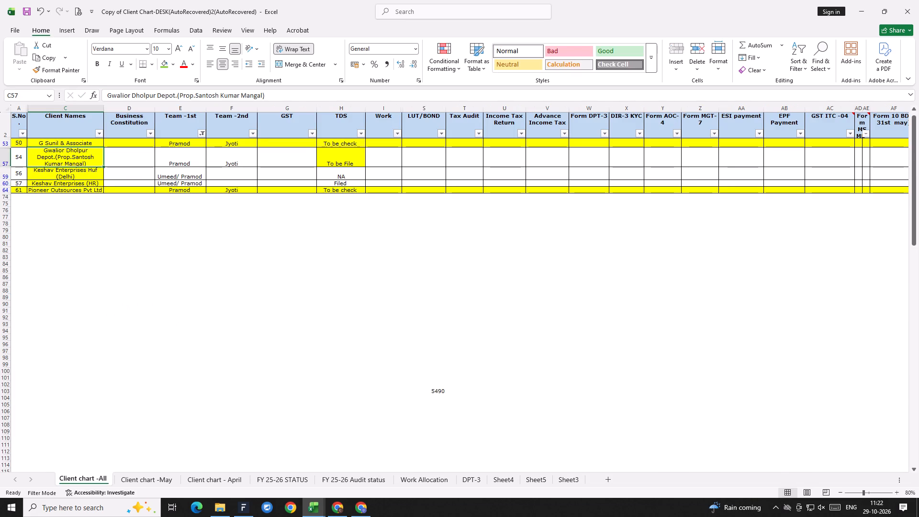
{"action": "left_click", "coordinate": [110, 92]}
{"action": "key", "text": "Left"}
{"action": "key", "text": "shift+Right"}
{"action": "key", "text": "shift+Right"}
{"action": "key", "text": "shift+Right"}
{"action": "key", "text": "shift+Right"}
{"action": "key", "text": "shift+Right"}
{"action": "key", "text": "shift+Right"}
{"action": "key", "text": "shift+Right"}
{"action": "key", "text": "shift+Right"}
{"action": "key", "text": "shift+Right"}
{"action": "key", "text": "shift+Right"}
{"action": "key", "text": "shift+Right"}
{"action": "key", "text": "shift+Right"}
{"action": "key", "text": "shift+Right"}
{"action": "key", "text": "shift+Right"}
{"action": "key", "text": "shift+Right"}
{"action": "key", "text": "shift+Right"}
{"action": "key", "text": "shift+Right"}
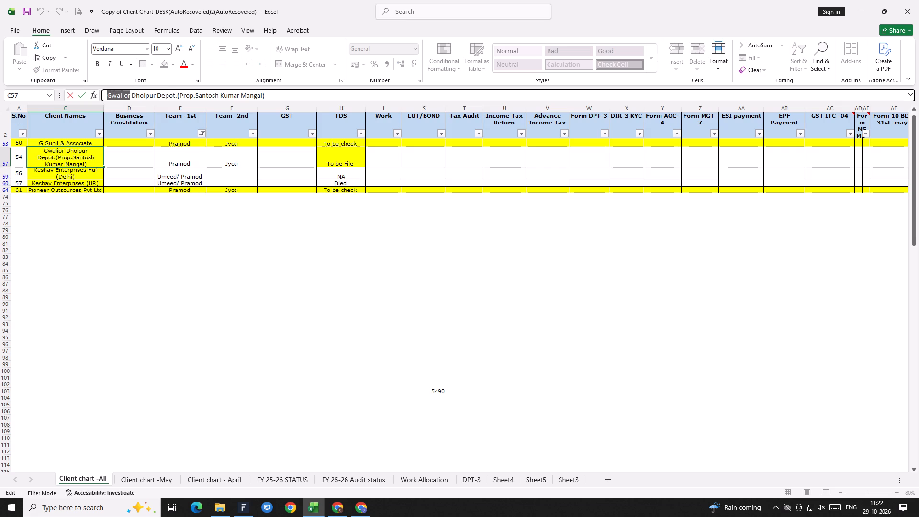
{"action": "key", "text": "shift+Right"}
{"action": "key", "text": "shift+Right"}
{"action": "key", "text": "shift+Right"}
{"action": "key", "text": "shift+Right"}
{"action": "key", "text": "ctrl+c"}
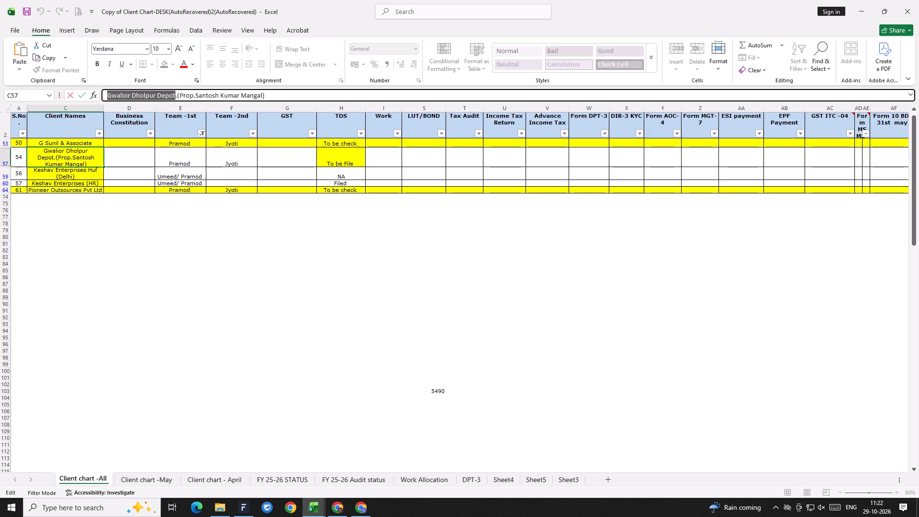
{"action": "key", "text": "alt+Tab"}
{"action": "key", "text": "Down"}
{"action": "key", "text": "Down"}
{"action": "key", "text": "Up"}
{"action": "key", "text": "ctrl+v"}
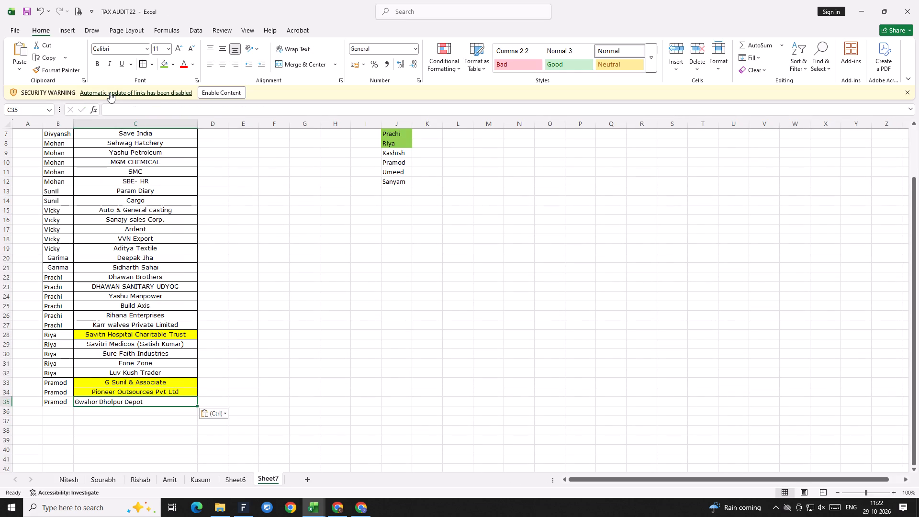
{"action": "key", "text": "Escape"}
{"action": "key", "text": "Up"}
{"action": "key", "text": "Up"}
{"action": "key", "text": "Left"}
{"action": "key", "text": "Down"}
{"action": "key", "text": "Down"}
{"action": "key", "text": "Down"}
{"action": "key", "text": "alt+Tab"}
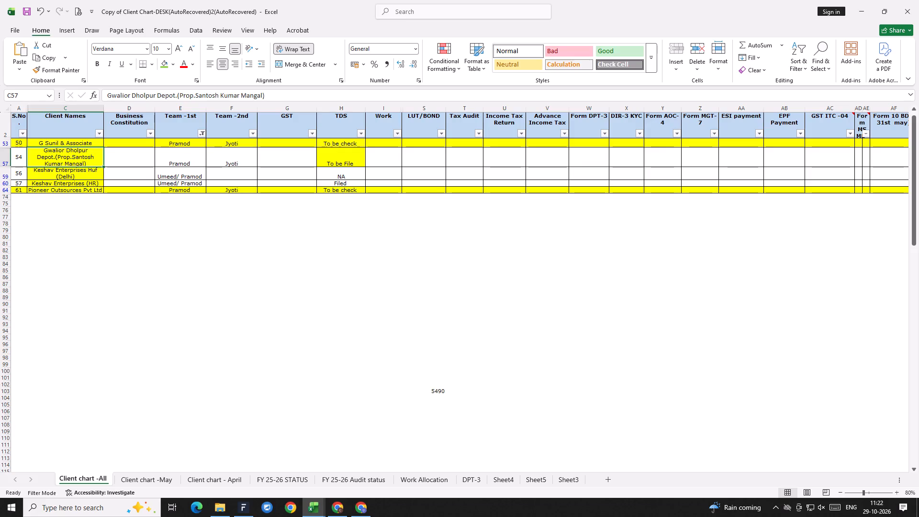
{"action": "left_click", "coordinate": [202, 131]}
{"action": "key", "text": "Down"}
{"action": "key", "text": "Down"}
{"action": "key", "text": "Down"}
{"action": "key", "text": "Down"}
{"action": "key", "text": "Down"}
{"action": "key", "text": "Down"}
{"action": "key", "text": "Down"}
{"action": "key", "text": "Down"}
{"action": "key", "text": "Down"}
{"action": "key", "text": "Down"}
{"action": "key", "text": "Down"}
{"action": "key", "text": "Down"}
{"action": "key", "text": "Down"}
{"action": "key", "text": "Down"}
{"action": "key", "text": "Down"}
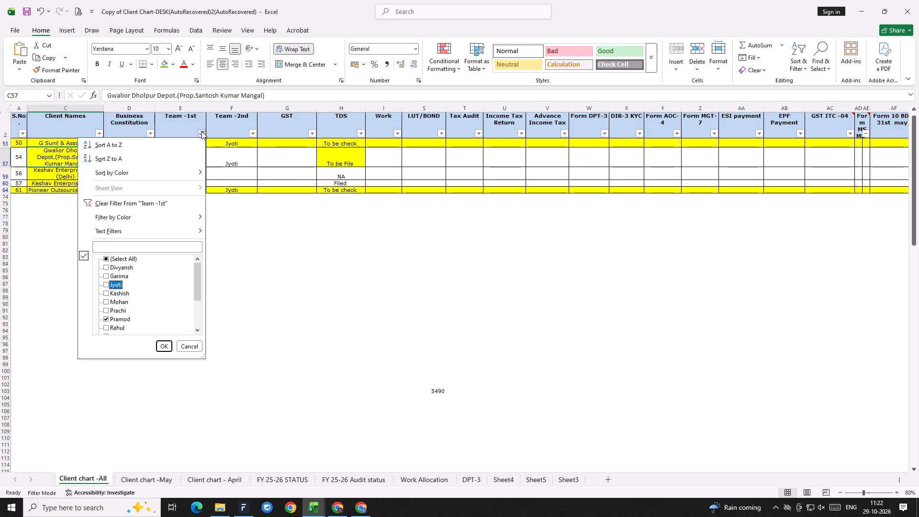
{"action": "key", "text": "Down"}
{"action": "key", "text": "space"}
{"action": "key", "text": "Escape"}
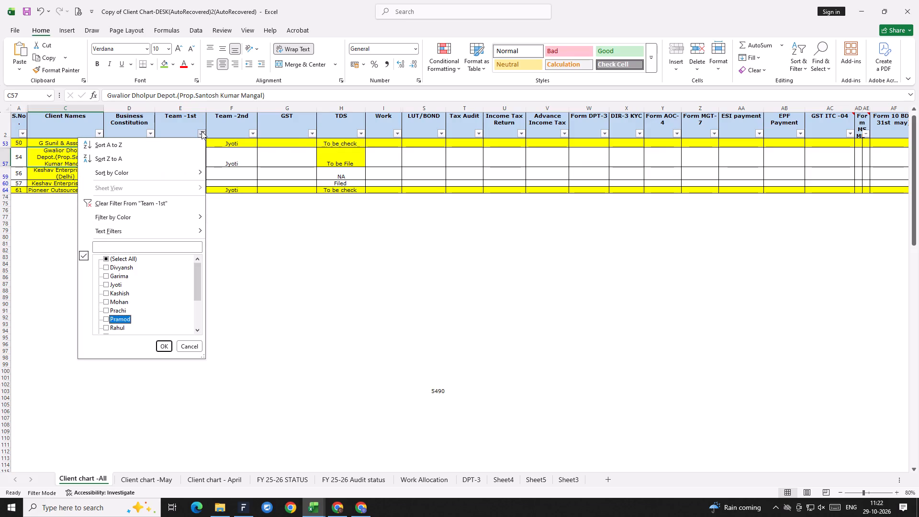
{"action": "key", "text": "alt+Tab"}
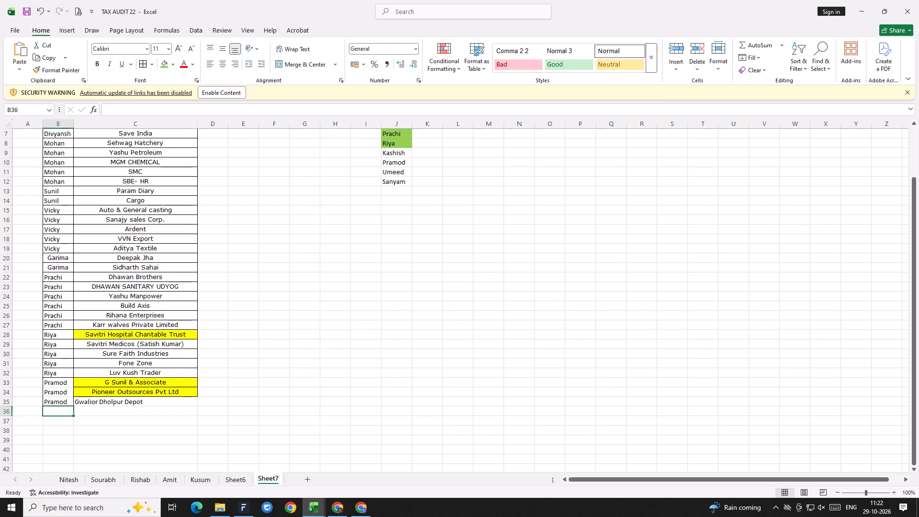
Fill the name Pramod in J10 of the staff list with light green.
{"action": "scroll", "coordinate": [400, 170], "scroll_direction": "up", "scroll_amount": 3}
{"action": "left_click", "coordinate": [402, 216]}
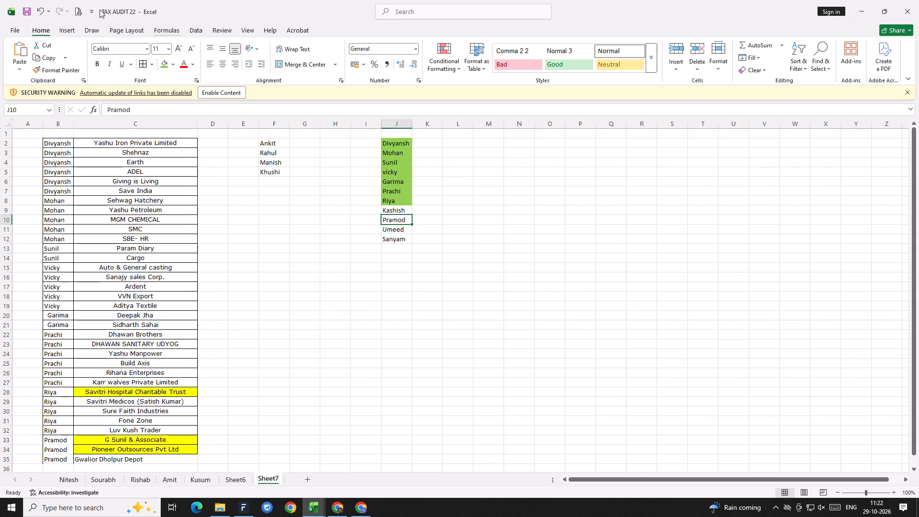
{"action": "left_click", "coordinate": [165, 64]}
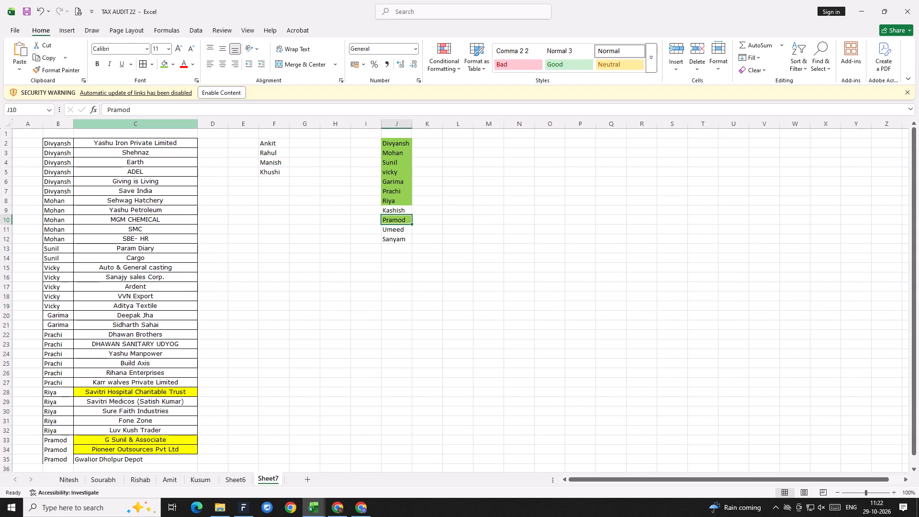
Switch to the client chart workbook and filter the Team -1st column by the search text ume.
{"action": "key", "text": "alt+Tab"}
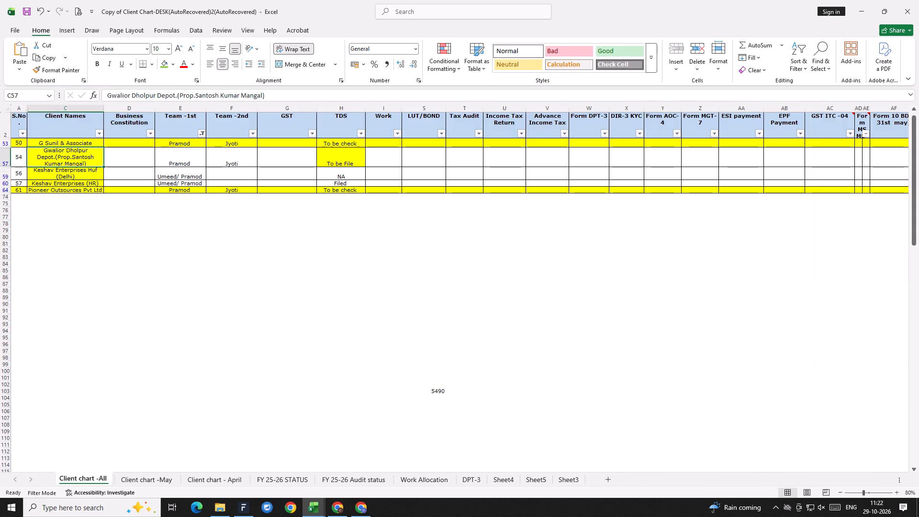
{"action": "left_click", "coordinate": [203, 135]}
{"action": "left_click", "coordinate": [171, 245]}
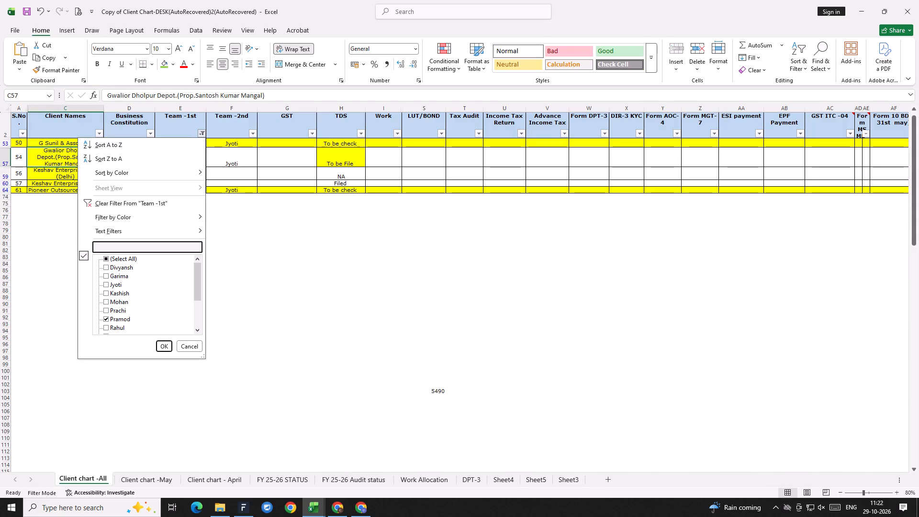
{"action": "type", "text": "ume"}
{"action": "key", "text": "Return"}
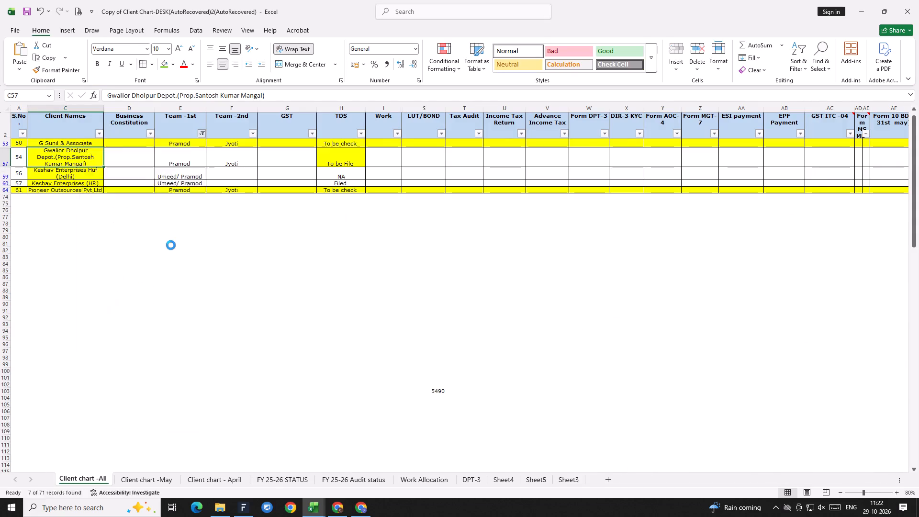
Switch back to Sheet7 of the tax audit workbook and enter Umeed in B36.
{"action": "key", "text": "alt+Tab"}
{"action": "scroll", "coordinate": [162, 373], "scroll_direction": "down", "scroll_amount": 4}
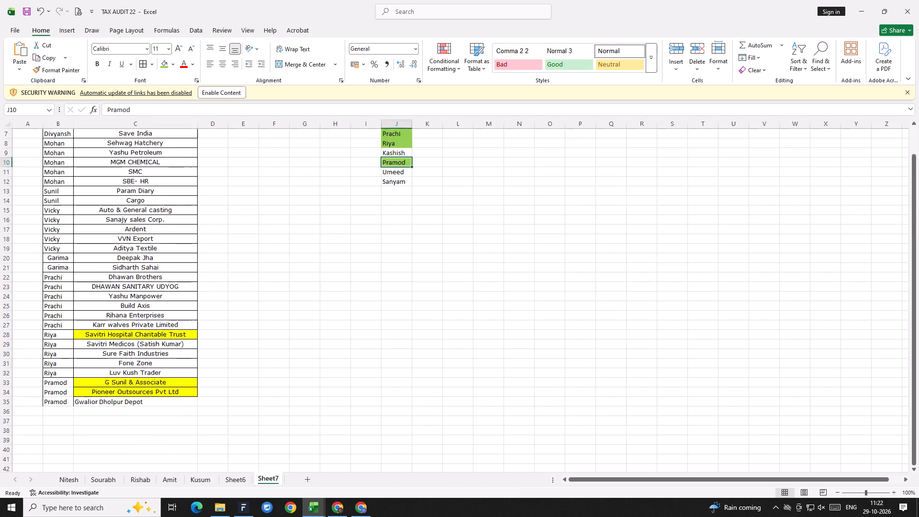
{"action": "left_click", "coordinate": [65, 361]}
{"action": "key", "text": "Up"}
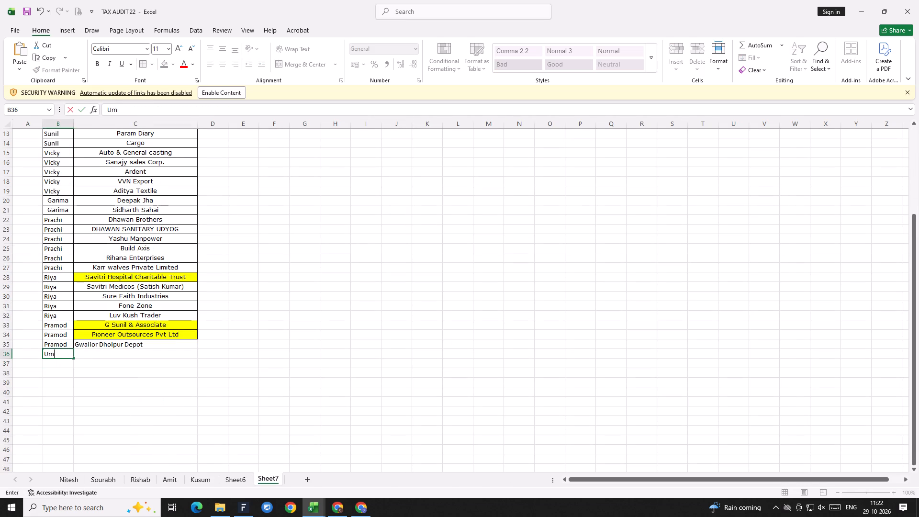
{"action": "key", "text": "Return"}
Copy the four filtered clients from Equipzone India Pvt. Ltd. through Mahalaxmi in the client chart into C36:C39 of Sheet7.
{"action": "key", "text": "Right"}
{"action": "key", "text": "Up"}
{"action": "key", "text": "alt+Tab"}
{"action": "key", "text": "Down"}
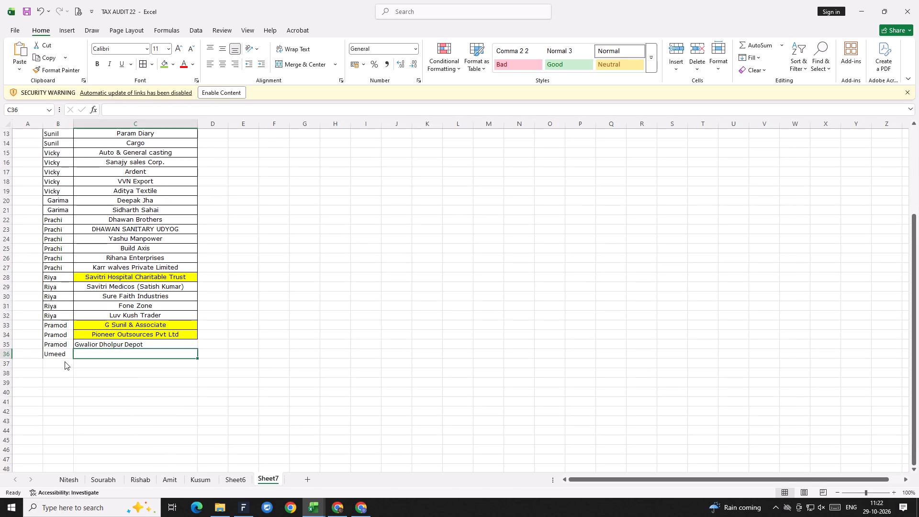
{"action": "key", "text": "Up"}
{"action": "key", "text": "Up"}
{"action": "key", "text": "Up"}
{"action": "key", "text": "Up"}
{"action": "key", "text": "Up"}
{"action": "key", "text": "shift+Down"}
{"action": "key", "text": "shift+Down"}
{"action": "key", "text": "shift+Down"}
{"action": "key", "text": "ctrl+c"}
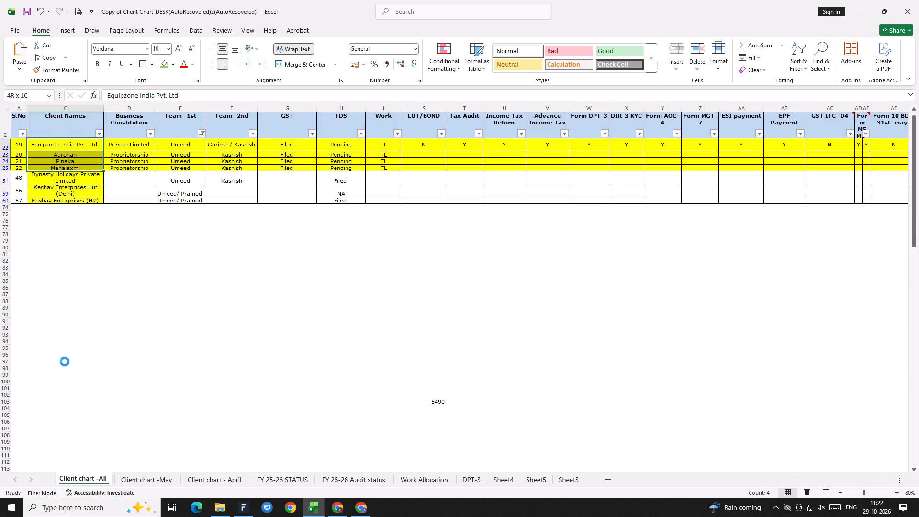
{"action": "key", "text": "alt+Tab"}
{"action": "key", "text": "Down"}
{"action": "key", "text": "Right"}
{"action": "key", "text": "Left"}
{"action": "key", "text": "ctrl+Up"}
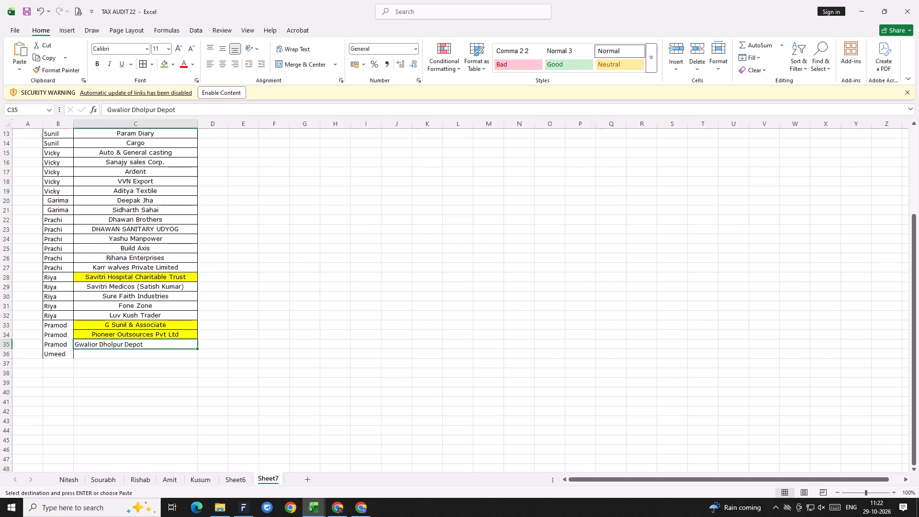
{"action": "key", "text": "Down"}
{"action": "key", "text": "ctrl+v"}
{"action": "key", "text": "Escape"}
Copy Umeed from B36 down through B39 beside the pasted clients.
{"action": "key", "text": "Left"}
{"action": "key", "text": "ctrl+c"}
{"action": "key", "text": "Down"}
{"action": "key", "text": "shift+Down"}
{"action": "key", "text": "shift+Down"}
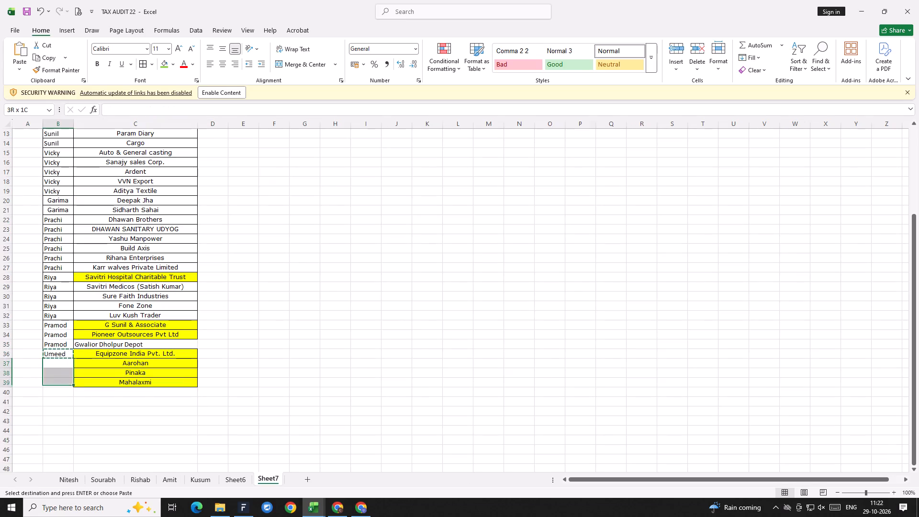
{"action": "key", "text": "ctrl+v"}
{"action": "key", "text": "Escape"}
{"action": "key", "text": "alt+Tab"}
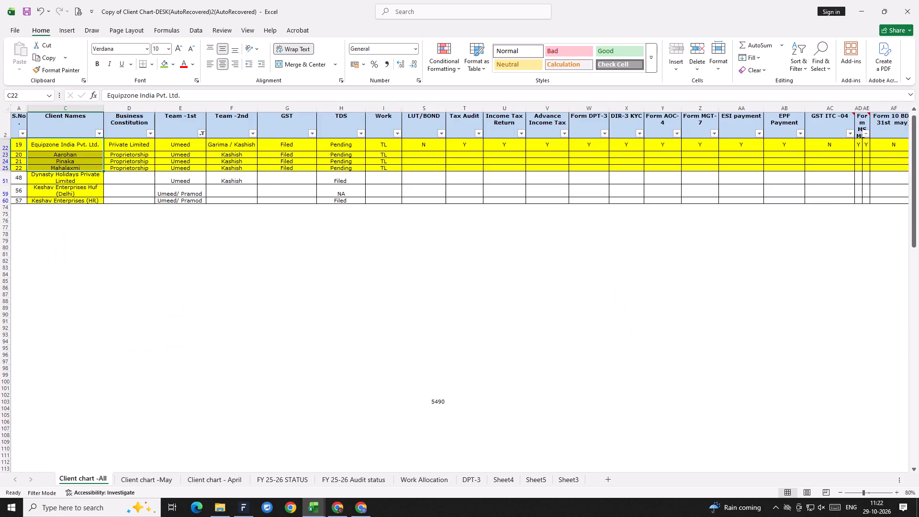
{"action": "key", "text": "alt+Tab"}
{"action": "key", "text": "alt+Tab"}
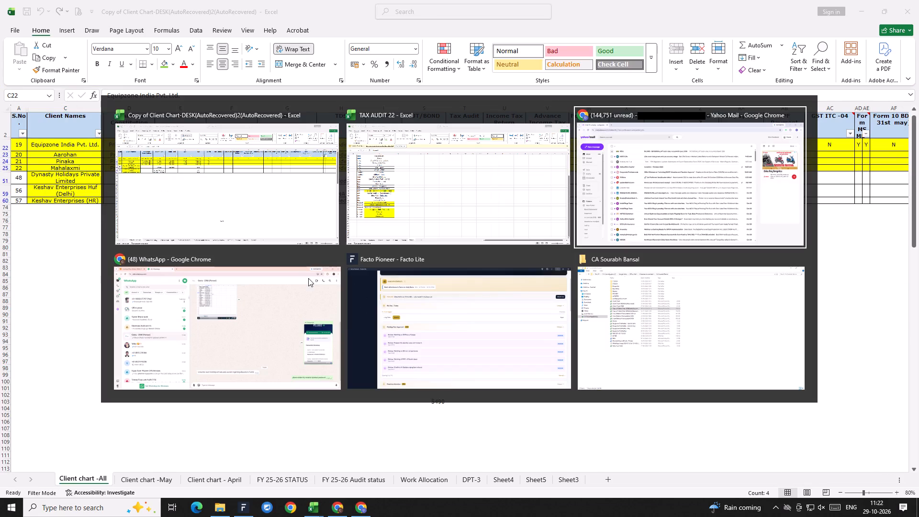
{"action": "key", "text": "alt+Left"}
Add the name Jyoti in J13 at the end of the staff list in Sheet7.
{"action": "scroll", "coordinate": [295, 304], "scroll_direction": "up", "scroll_amount": 9}
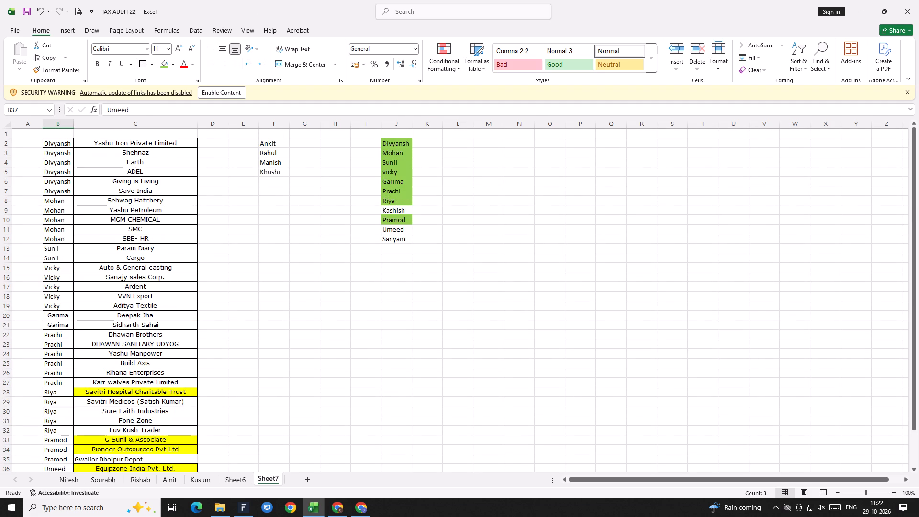
{"action": "left_click", "coordinate": [400, 249]}
{"action": "type", "text": "yoti"}
{"action": "key", "text": "space"}
{"action": "key", "text": "Return"}
{"action": "key", "text": "Up"}
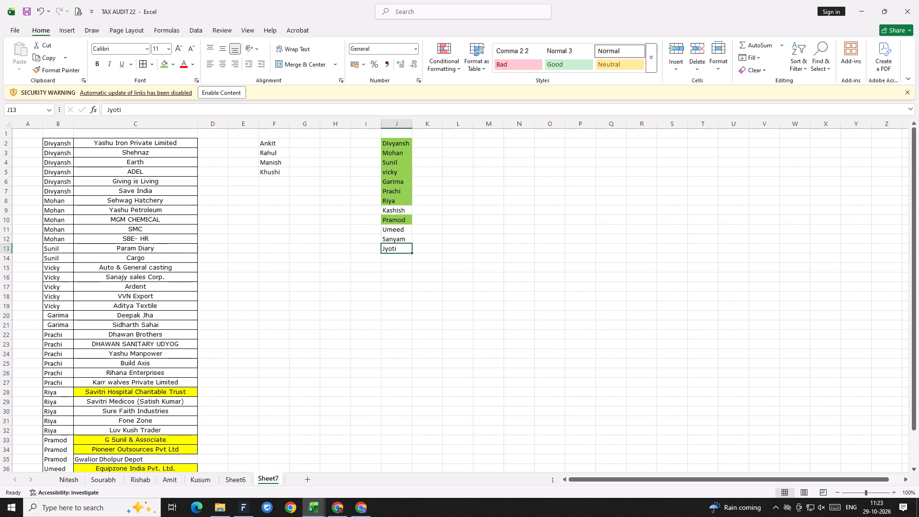
{"action": "left_click", "coordinate": [416, 286]}
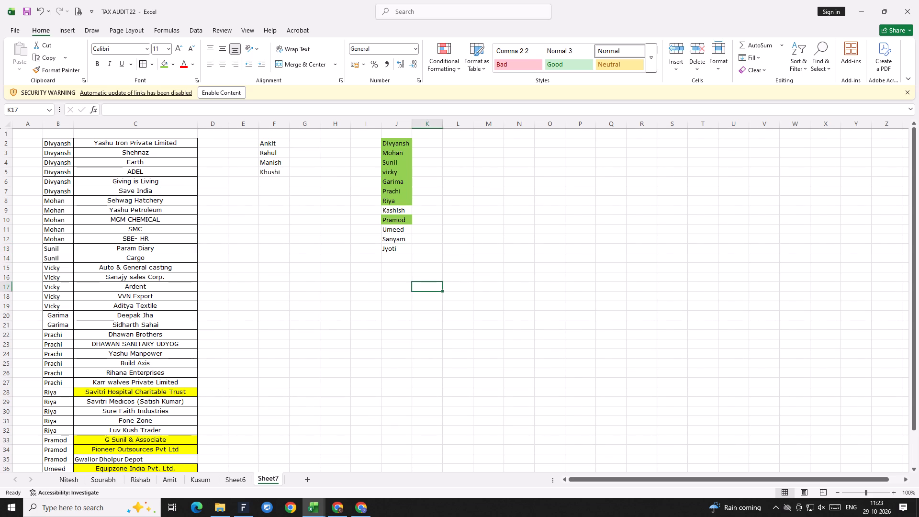
Fill Umeed's cell J11 in the staff list green.
{"action": "left_click", "coordinate": [400, 233]}
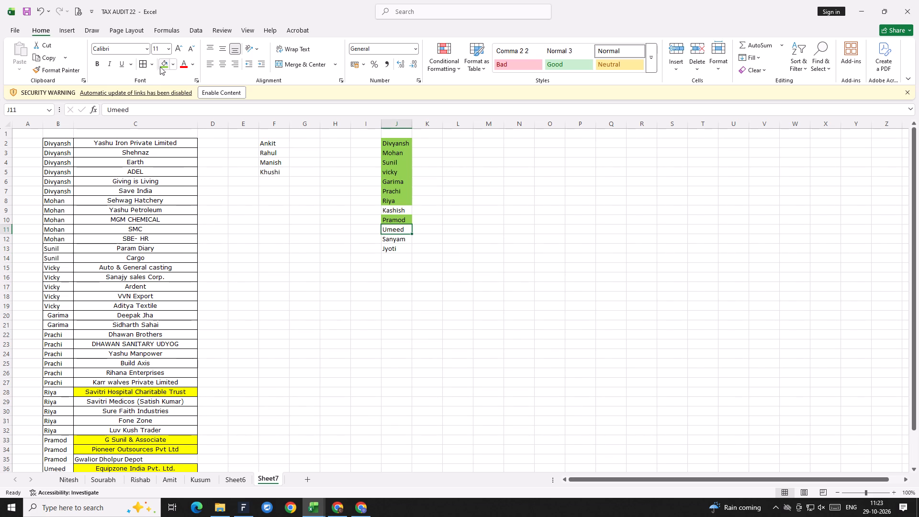
{"action": "left_click", "coordinate": [161, 66]}
Move Jyoti in the staff list from J13 down one row to J14.
{"action": "key", "text": "Up"}
{"action": "key", "text": "Up"}
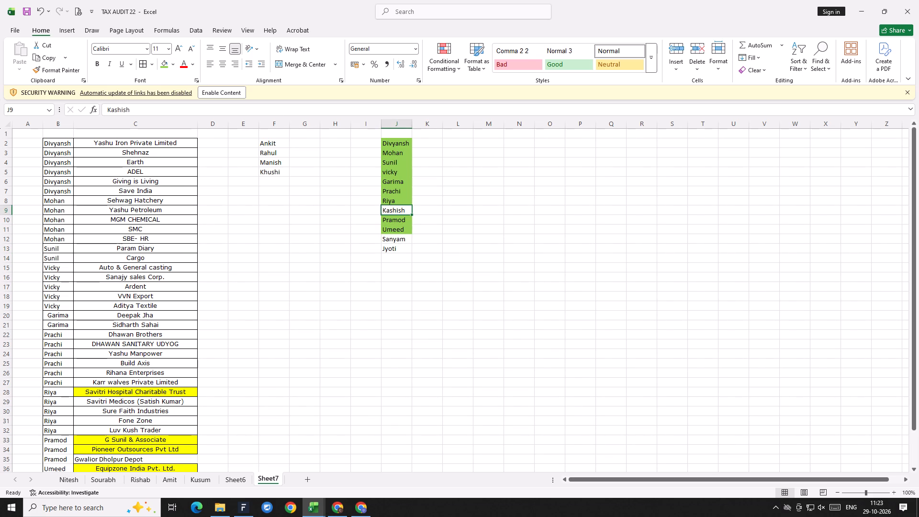
{"action": "key", "text": "Down"}
{"action": "key", "text": "Down"}
{"action": "key", "text": "Down"}
{"action": "key", "text": "Down"}
{"action": "key", "text": "ctrl+x"}
{"action": "key", "text": "Down"}
{"action": "key", "text": "ctrl+v"}
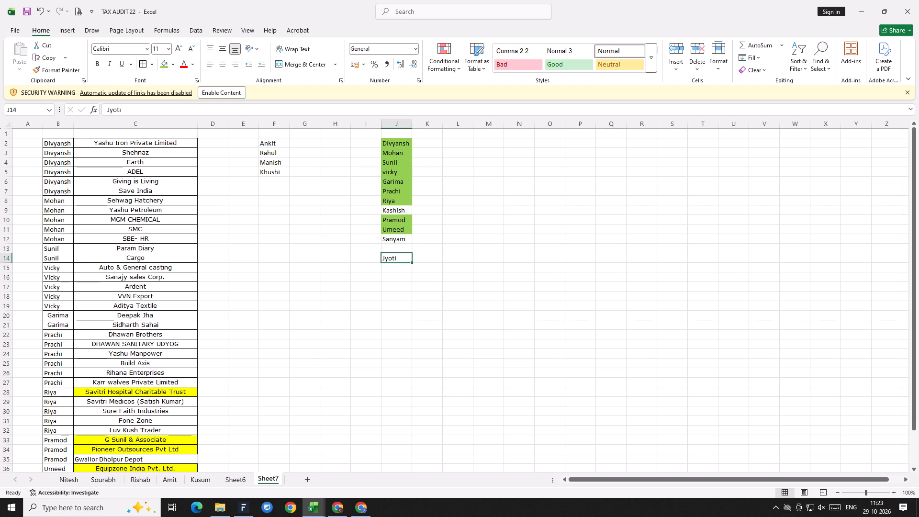
Move Kashish from J9 to J13, between Sanyam and Jyoti in the staff list.
{"action": "key", "text": "Up"}
{"action": "key", "text": "Up"}
{"action": "key", "text": "Up"}
{"action": "key", "text": "Up"}
{"action": "key", "text": "Up"}
{"action": "key", "text": "ctrl+x"}
{"action": "key", "text": "Down"}
{"action": "key", "text": "Down"}
{"action": "key", "text": "Down"}
{"action": "key", "text": "Down"}
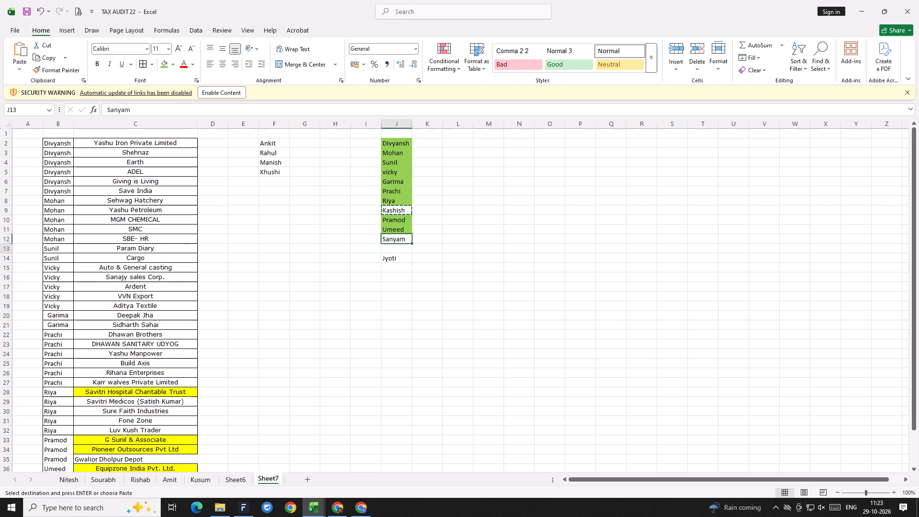
{"action": "key", "text": "ctrl+v"}
Close the gap in the staff list by moving Pramod through Kashish up one row to J9:J12.
{"action": "key", "text": "Up"}
{"action": "key", "text": "Up"}
{"action": "key", "text": "Up"}
{"action": "key", "text": "shift+Down"}
{"action": "key", "text": "shift+Down"}
{"action": "key", "text": "shift+Down"}
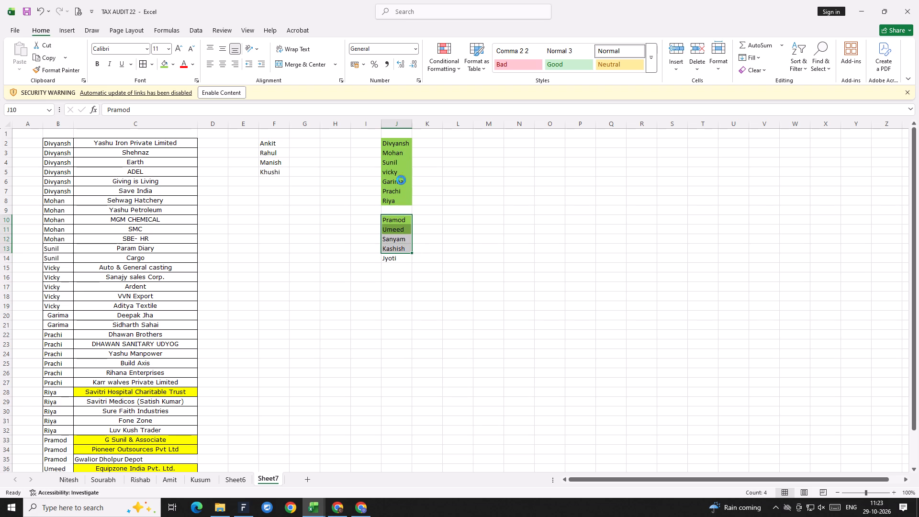
{"action": "key", "text": "ctrl+x"}
{"action": "key", "text": "Up"}
{"action": "key", "text": "ctrl+v"}
{"action": "key", "text": "Escape"}
Move Jyoti up to J13, directly below Kashish in the staff list.
{"action": "key", "text": "Down"}
{"action": "key", "text": "Down"}
{"action": "key", "text": "Down"}
{"action": "key", "text": "Down"}
{"action": "key", "text": "Down"}
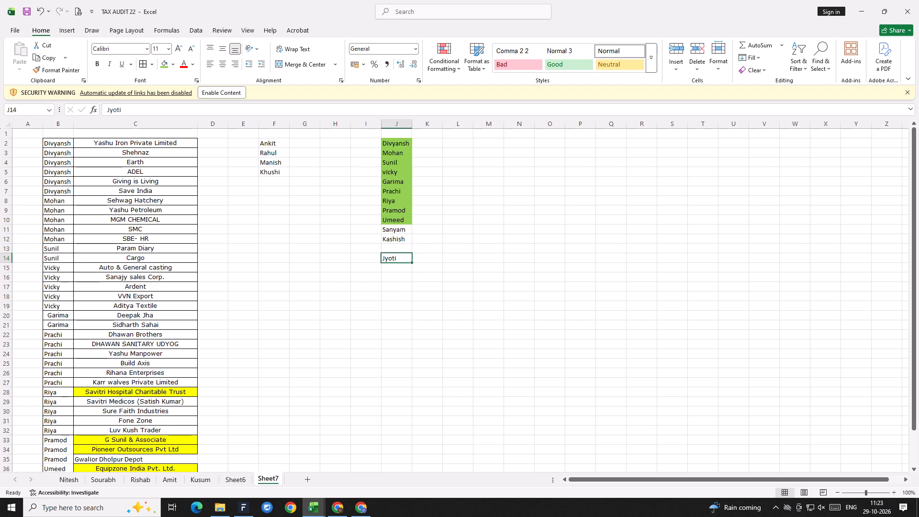
{"action": "key", "text": "ctrl+x"}
{"action": "key", "text": "Up"}
{"action": "key", "text": "ctrl+v"}
{"action": "key", "text": "Escape"}
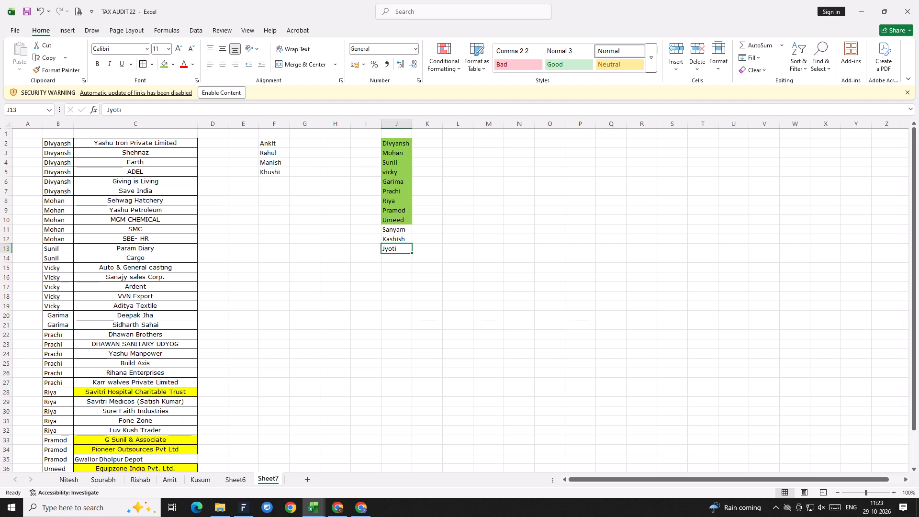
Apply all borders and no fill to the whole staff-wise client list in B2:C39.
{"action": "scroll", "coordinate": [49, 427], "scroll_direction": "down", "scroll_amount": 3}
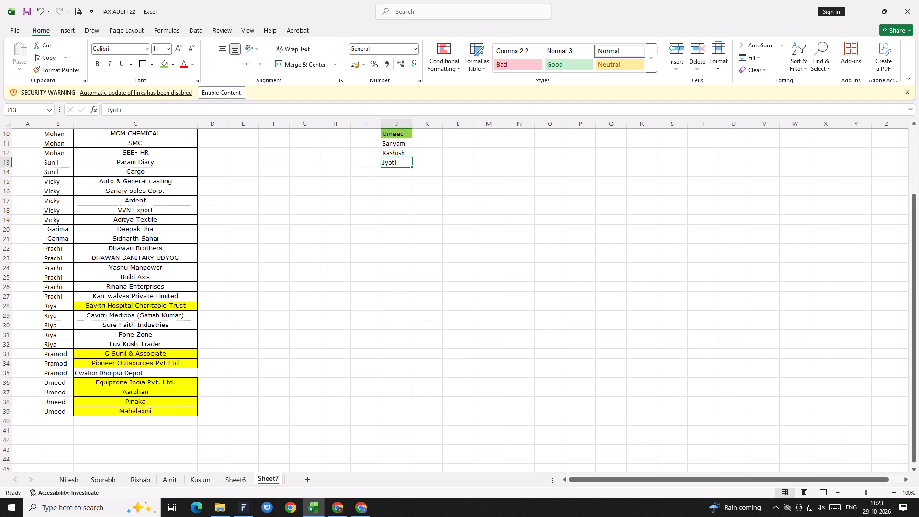
{"action": "left_click", "coordinate": [69, 414]}
{"action": "key", "text": "ctrl+shift+Up"}
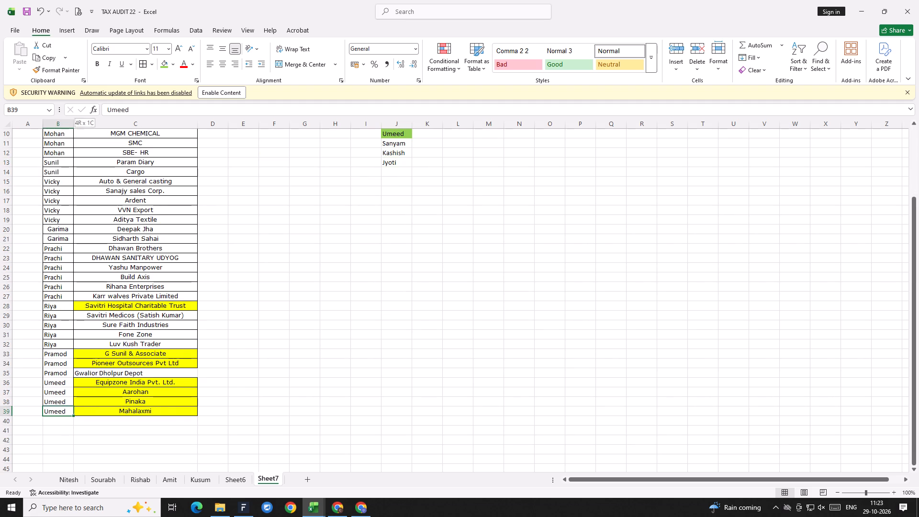
{"action": "key", "text": "shift+Right"}
{"action": "key", "text": "alt+h"}
{"action": "key", "text": "alt+b"}
{"action": "key", "text": "alt+a"}
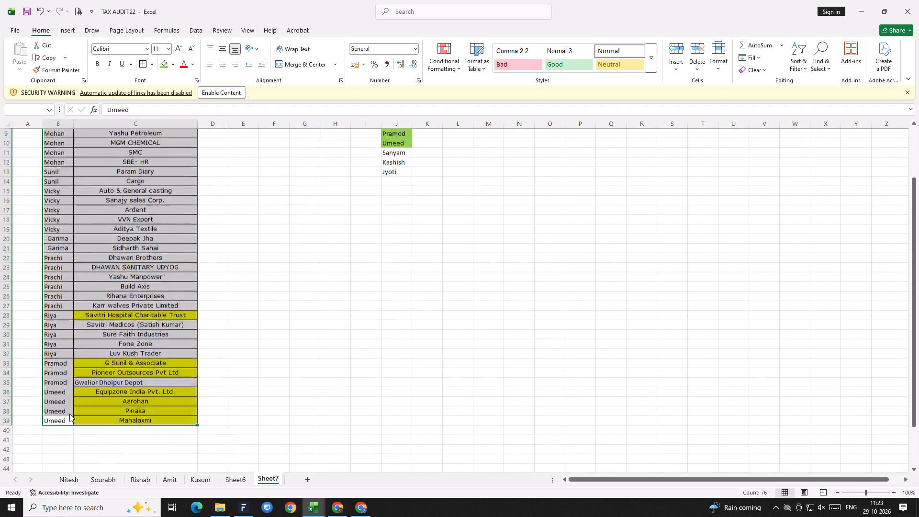
{"action": "key", "text": "alt+h"}
{"action": "key", "text": "alt+h"}
{"action": "key", "text": "alt+n"}
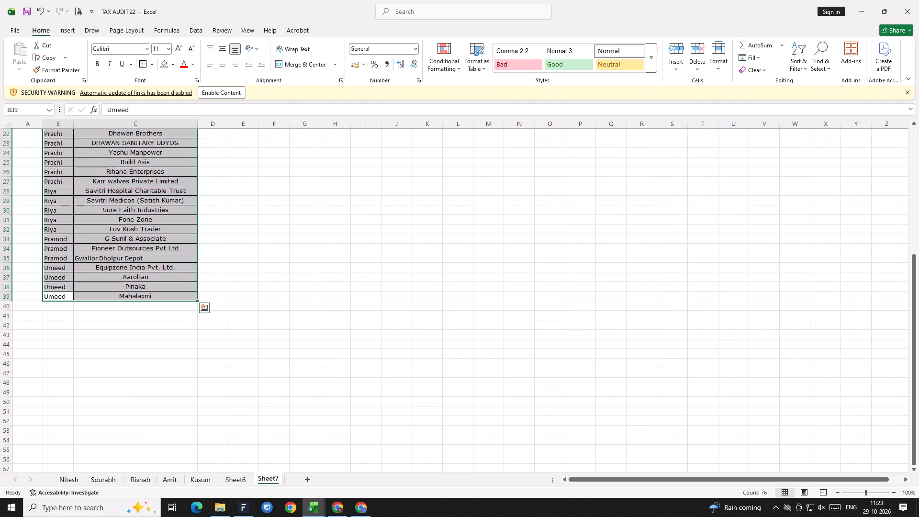
Move the four names Ankit, Rahul, Manish and Khushi from F2:F5 to L2:L5.
{"action": "key", "text": "Up"}
{"action": "key", "text": "Up"}
{"action": "key", "text": "Up"}
{"action": "key", "text": "Page_Up"}
{"action": "key", "text": "Page_Up"}
{"action": "key", "text": "Down"}
{"action": "key", "text": "Right"}
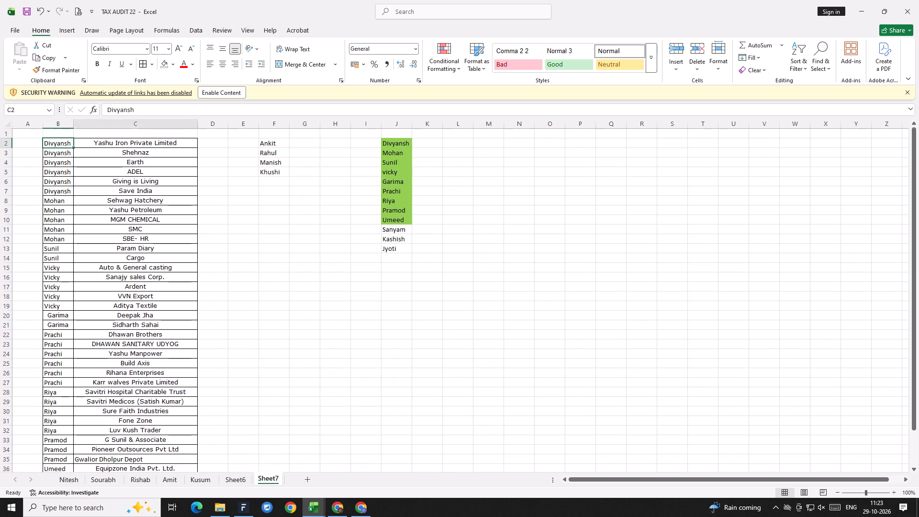
{"action": "key", "text": "Right"}
{"action": "key", "text": "Right"}
{"action": "key", "text": "Right"}
{"action": "key", "text": "shift+Down"}
{"action": "key", "text": "shift+Down"}
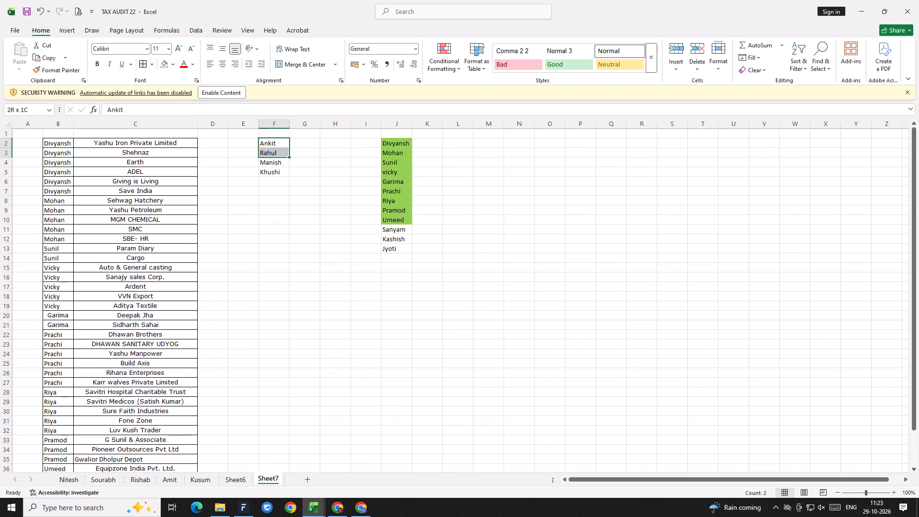
{"action": "key", "text": "shift+Down"}
{"action": "key", "text": "ctrl+x"}
{"action": "key", "text": "Right"}
{"action": "key", "text": "Right"}
{"action": "key", "text": "Right"}
{"action": "key", "text": "Right"}
{"action": "key", "text": "Right"}
{"action": "key", "text": "Right"}
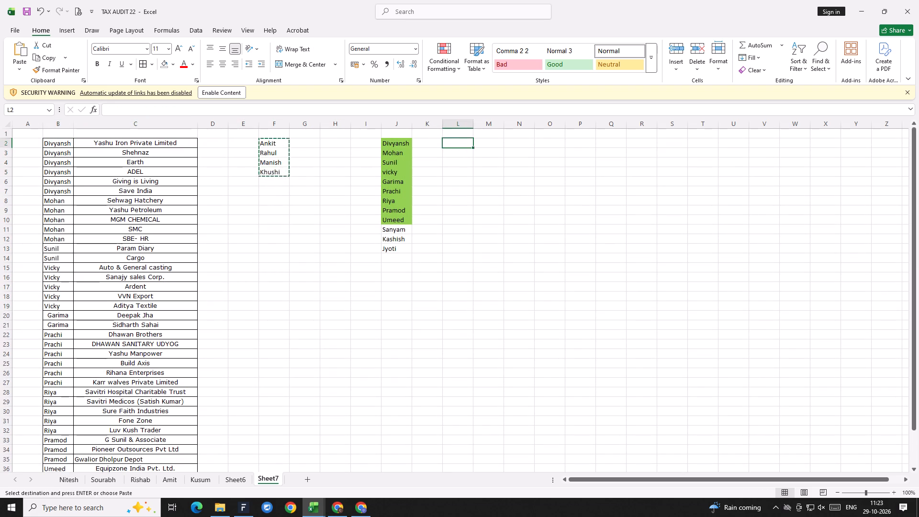
{"action": "key", "text": "ctrl+v"}
{"action": "key", "text": "Escape"}
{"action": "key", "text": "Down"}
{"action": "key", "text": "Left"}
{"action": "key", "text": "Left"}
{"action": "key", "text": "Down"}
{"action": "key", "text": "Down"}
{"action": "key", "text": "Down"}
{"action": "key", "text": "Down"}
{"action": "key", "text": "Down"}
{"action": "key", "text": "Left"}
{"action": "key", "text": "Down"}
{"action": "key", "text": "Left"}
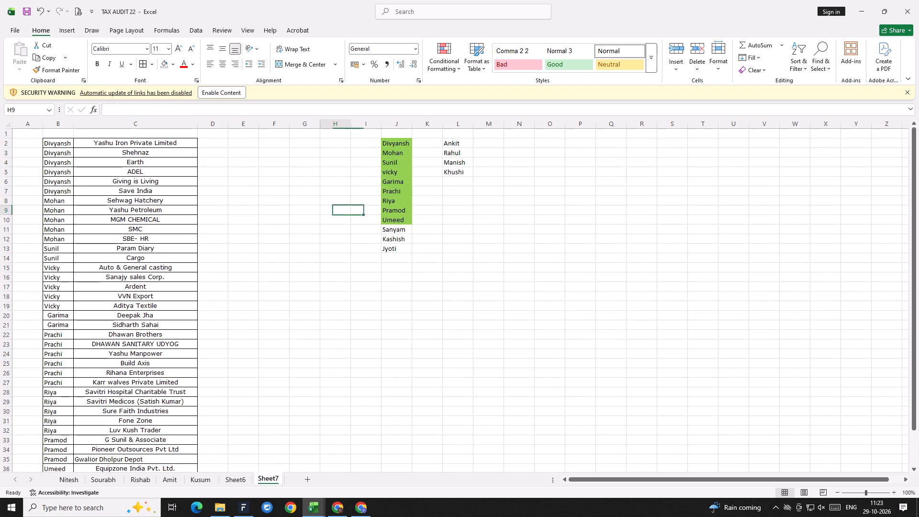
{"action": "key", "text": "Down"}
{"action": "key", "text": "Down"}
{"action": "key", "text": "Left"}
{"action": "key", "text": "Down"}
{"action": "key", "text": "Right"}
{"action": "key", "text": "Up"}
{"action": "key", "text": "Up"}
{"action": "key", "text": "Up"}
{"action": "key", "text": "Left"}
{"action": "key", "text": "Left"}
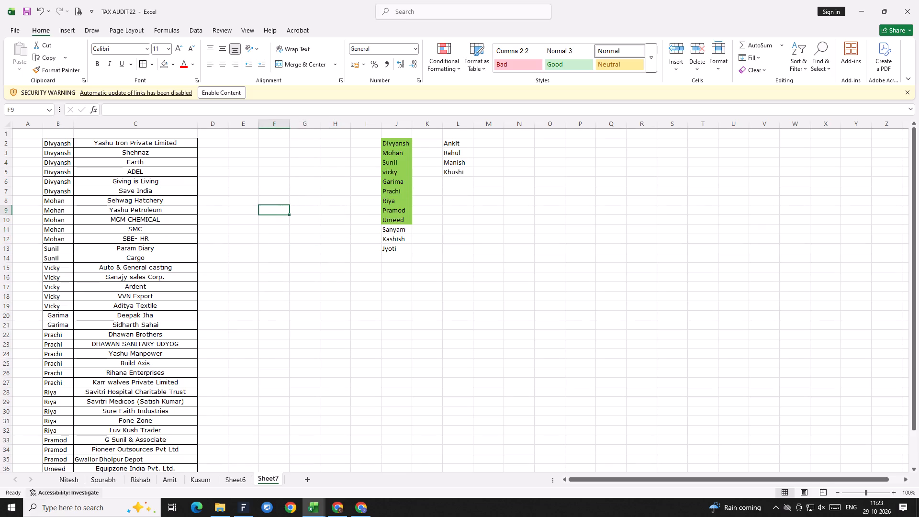
Select N2 in Sheet7 as the paste destination, switch to the client chart workbook and filter Team -1st to Jyoti.
{"action": "left_click", "coordinate": [520, 146]}
{"action": "key", "text": "alt+Tab"}
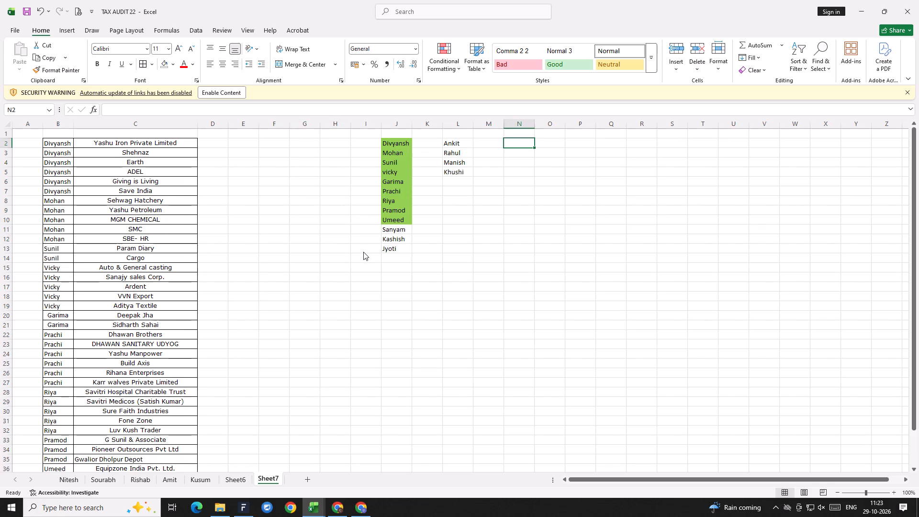
{"action": "left_click", "coordinate": [207, 143]}
{"action": "left_click", "coordinate": [203, 132]}
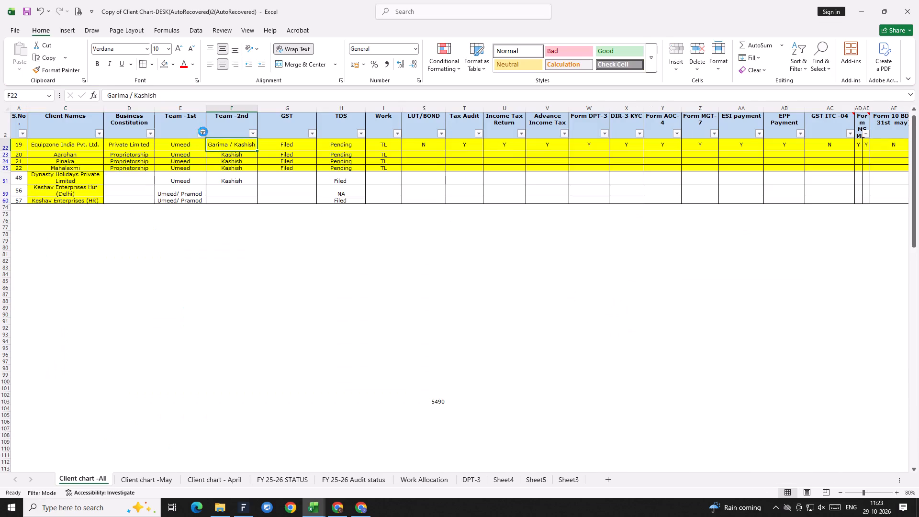
{"action": "left_click", "coordinate": [134, 240]}
{"action": "left_click", "coordinate": [137, 249]}
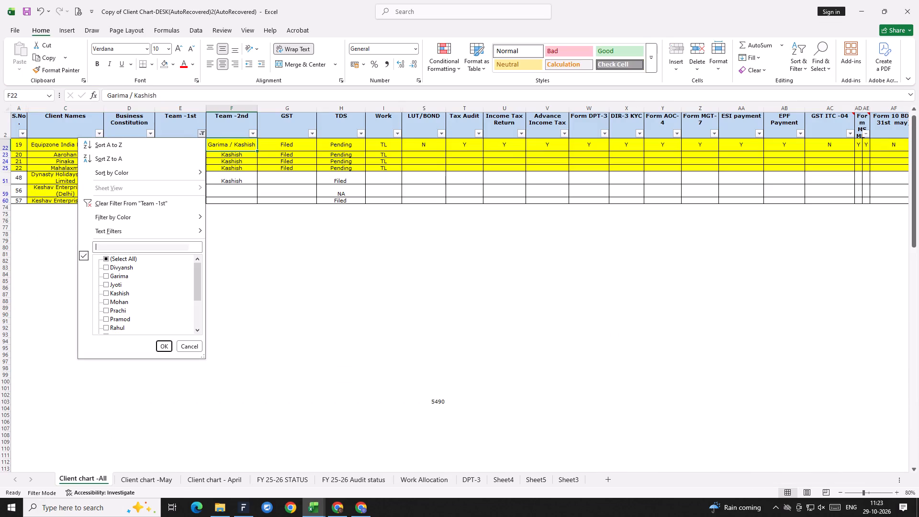
{"action": "type", "text": "jyoti"}
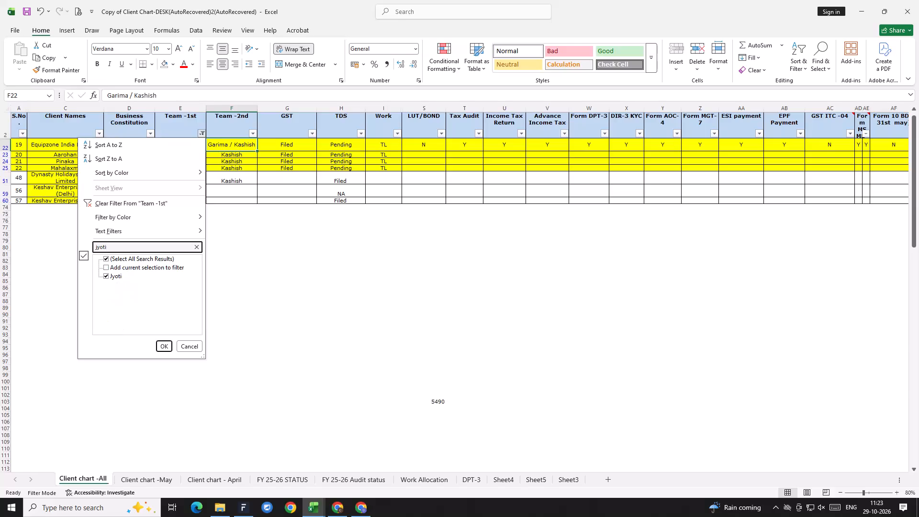
{"action": "key", "text": "Return"}
Copy all of Jyoti's filtered client names, Acoro Systems India through Voxture Construction, into Sheet7 of the tax audit workbook starting at N2.
{"action": "left_click", "coordinate": [101, 164]}
{"action": "key", "text": "Up"}
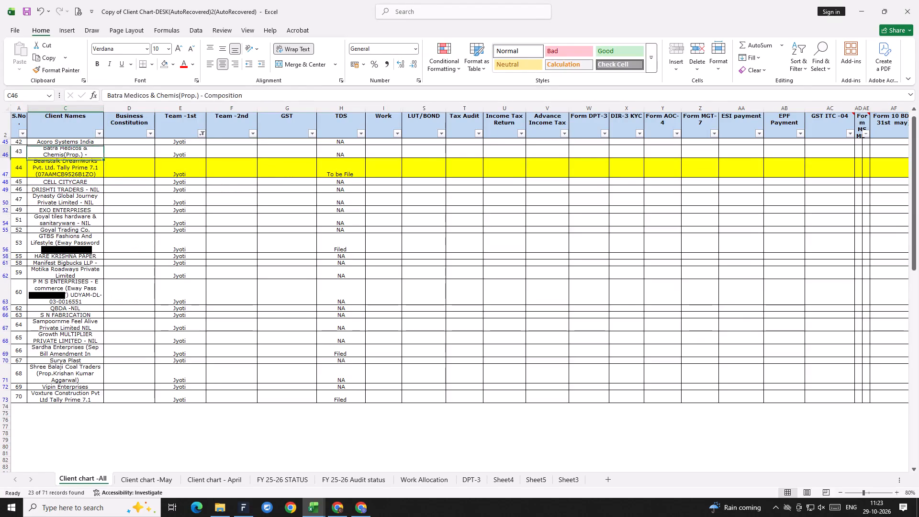
{"action": "key", "text": "Up"}
{"action": "key", "text": "Left"}
{"action": "key", "text": "Down"}
{"action": "key", "text": "Right"}
{"action": "key", "text": "Up"}
{"action": "key", "text": "shift+Down"}
{"action": "key", "text": "shift+Down"}
{"action": "key", "text": "shift+Right"}
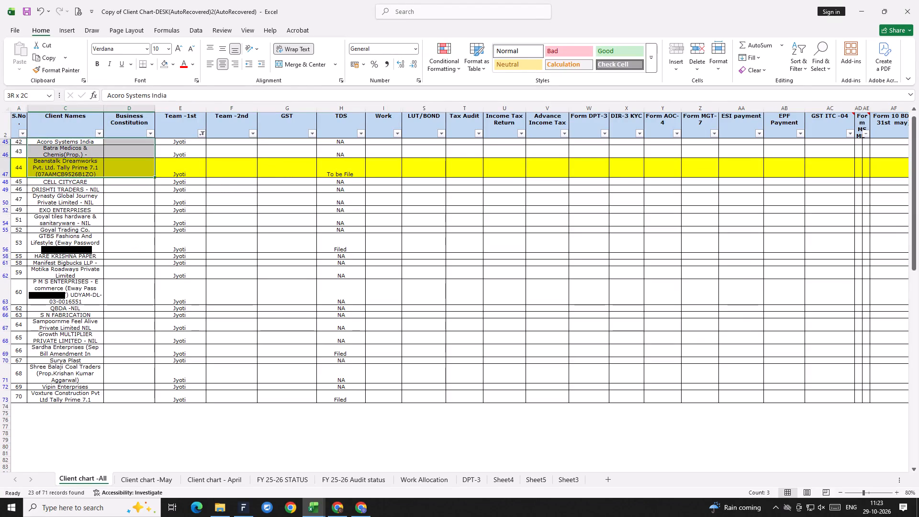
{"action": "key", "text": "shift+Left"}
{"action": "key", "text": "shift+Down"}
{"action": "key", "text": "ctrl+shift+Down"}
{"action": "key", "text": "alt+semicolon"}
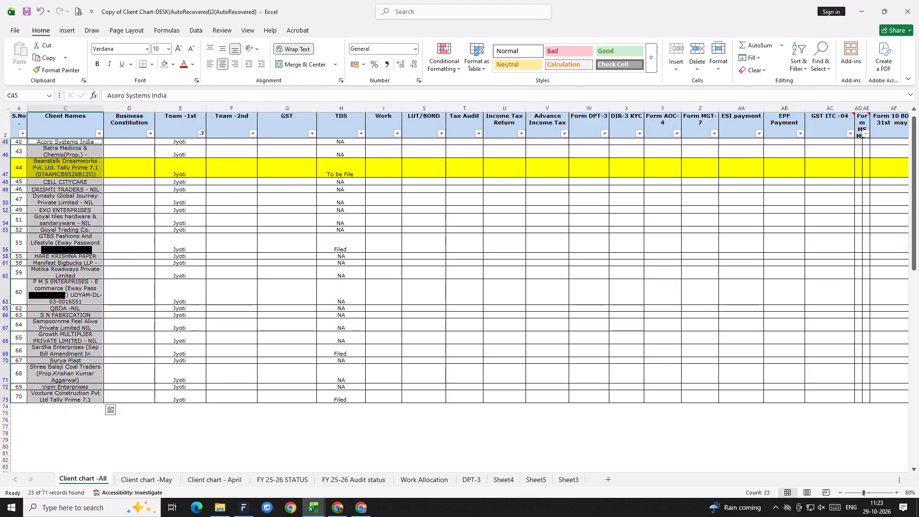
{"action": "key", "text": "ctrl+c"}
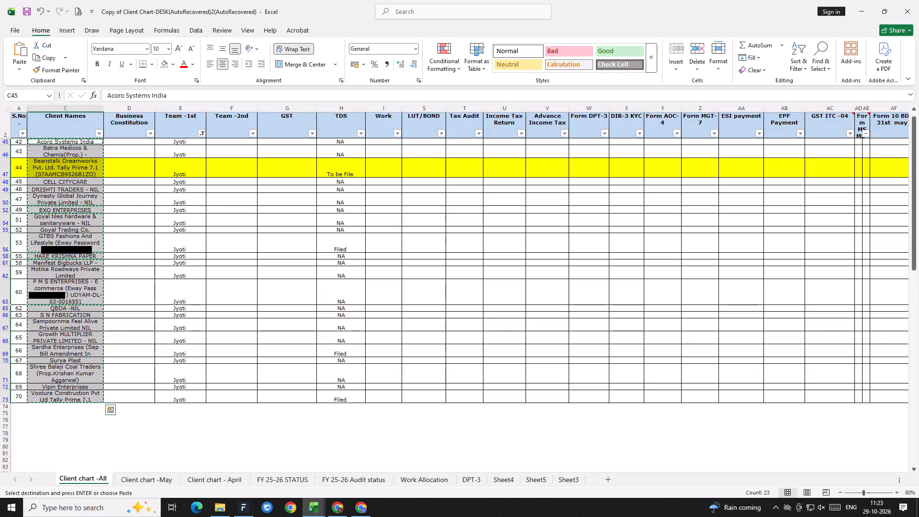
{"action": "key", "text": "alt+Tab"}
{"action": "key", "text": "ctrl+v"}
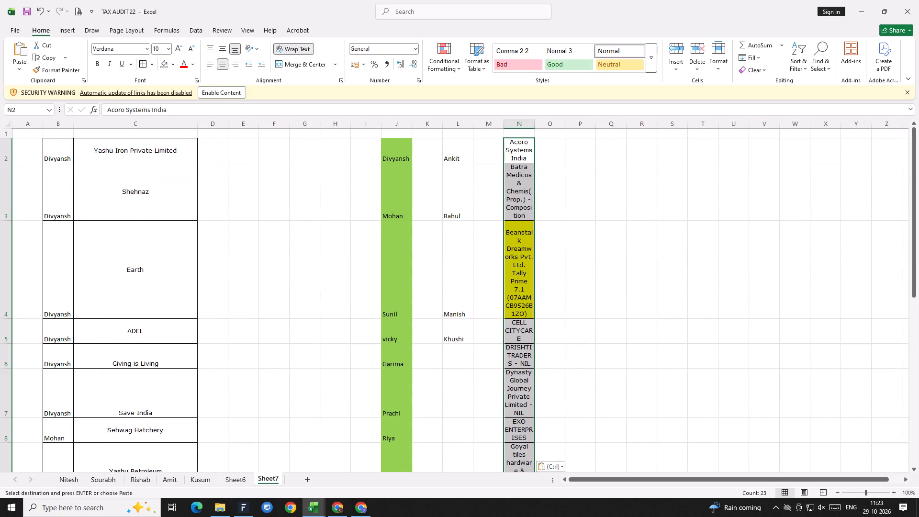
Widen column N to fit the pasted client names and autofit the row heights of all of Sheet7.
{"action": "left_click_drag", "start_coordinate": [532, 124], "coordinate": [553, 129]}
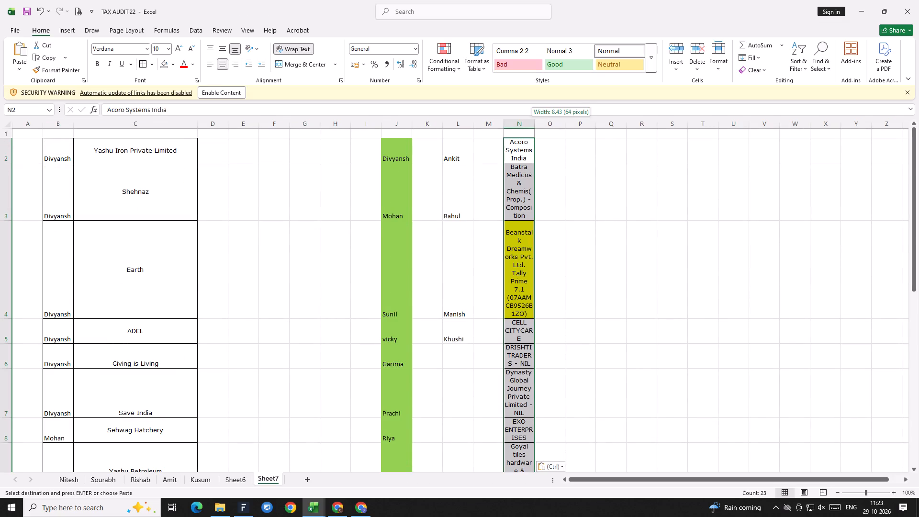
{"action": "left_click_drag", "start_coordinate": [553, 129], "coordinate": [632, 119]}
{"action": "key", "text": "ctrl+a"}
{"action": "key", "text": "alt+h"}
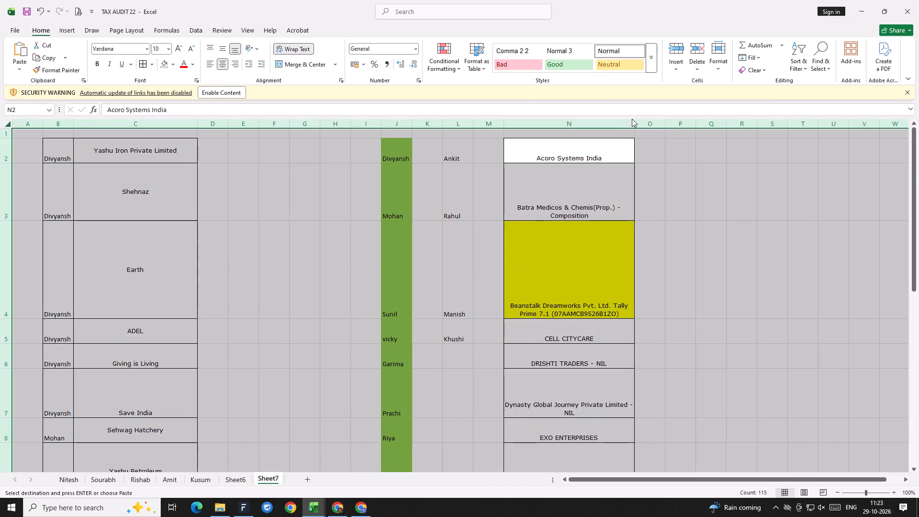
{"action": "key", "text": "alt+o"}
{"action": "key", "text": "alt+a"}
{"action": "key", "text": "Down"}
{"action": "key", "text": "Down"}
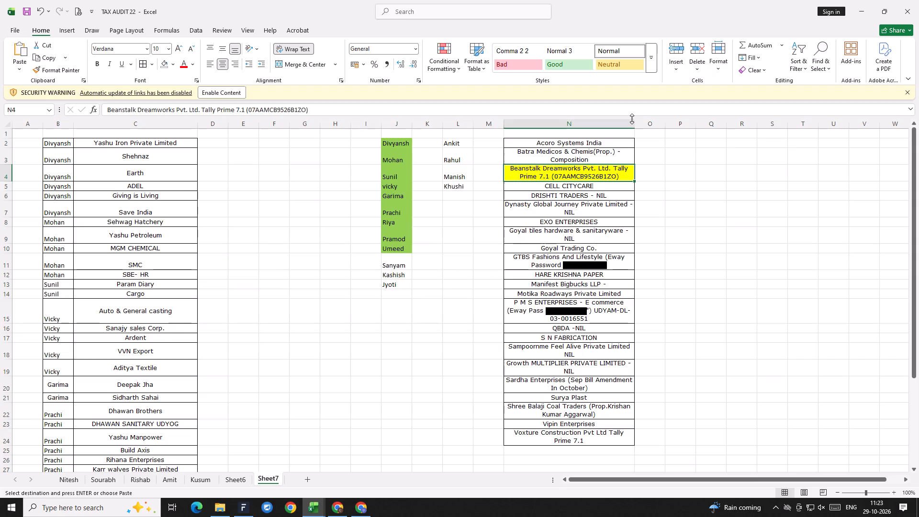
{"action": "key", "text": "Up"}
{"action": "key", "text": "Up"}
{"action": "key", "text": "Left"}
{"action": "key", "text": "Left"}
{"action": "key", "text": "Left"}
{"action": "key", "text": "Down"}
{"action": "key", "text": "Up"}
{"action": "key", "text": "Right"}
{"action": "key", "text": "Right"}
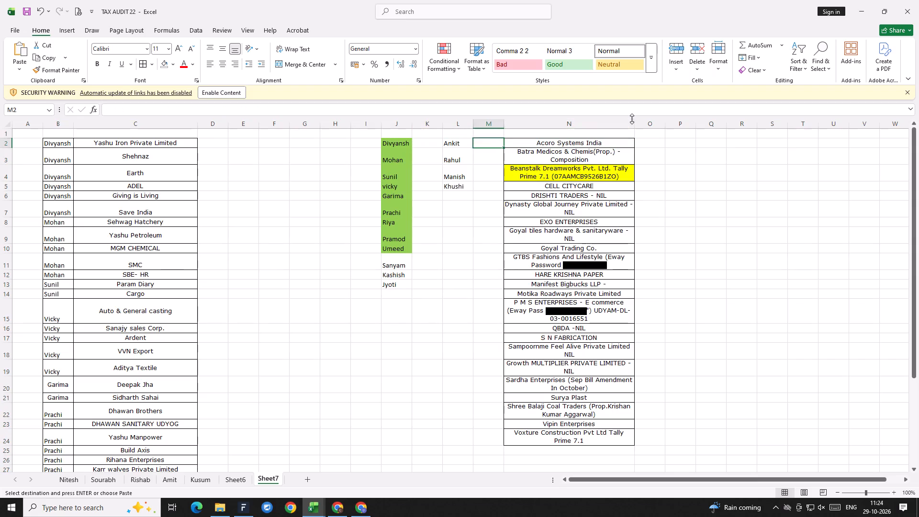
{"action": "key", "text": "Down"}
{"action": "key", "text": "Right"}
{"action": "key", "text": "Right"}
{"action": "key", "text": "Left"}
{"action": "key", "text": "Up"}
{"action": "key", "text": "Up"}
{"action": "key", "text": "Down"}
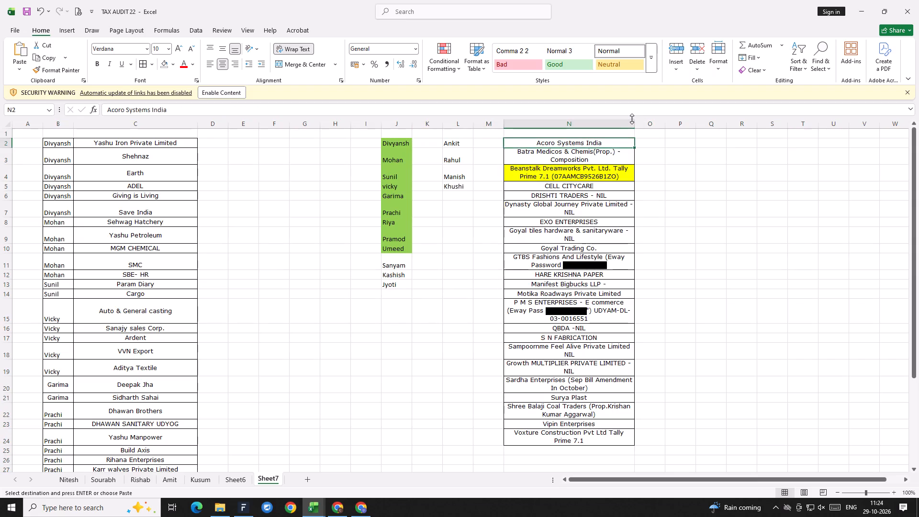
Remove the cell fill colour from all the pasted client names in N2:N24 of Sheet7.
{"action": "key", "text": "ctrl+shift+Down"}
{"action": "key", "text": "alt+h"}
{"action": "key", "text": "alt+h"}
{"action": "key", "text": "alt+n"}
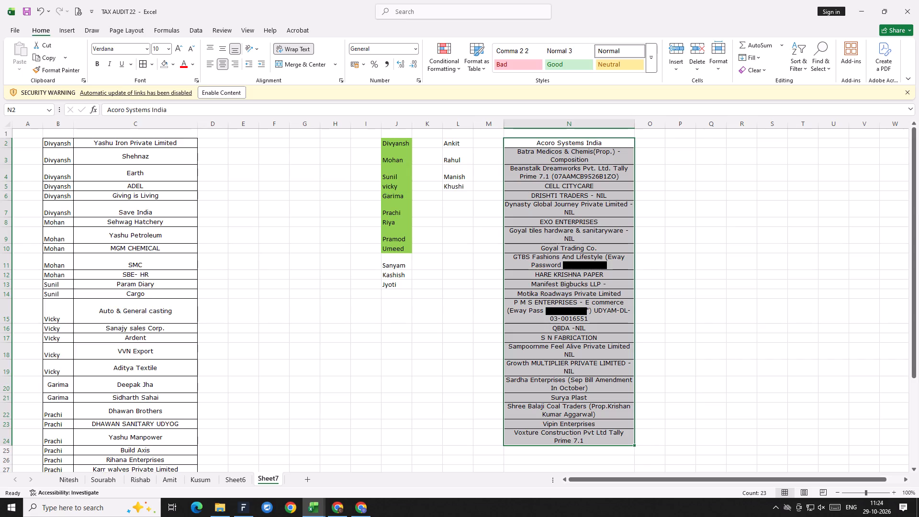
Widen column N further to fit the long client names and autofit the row heights across all of Sheet7.
{"action": "left_click", "coordinate": [649, 159]}
{"action": "left_click_drag", "start_coordinate": [636, 125], "coordinate": [676, 129]}
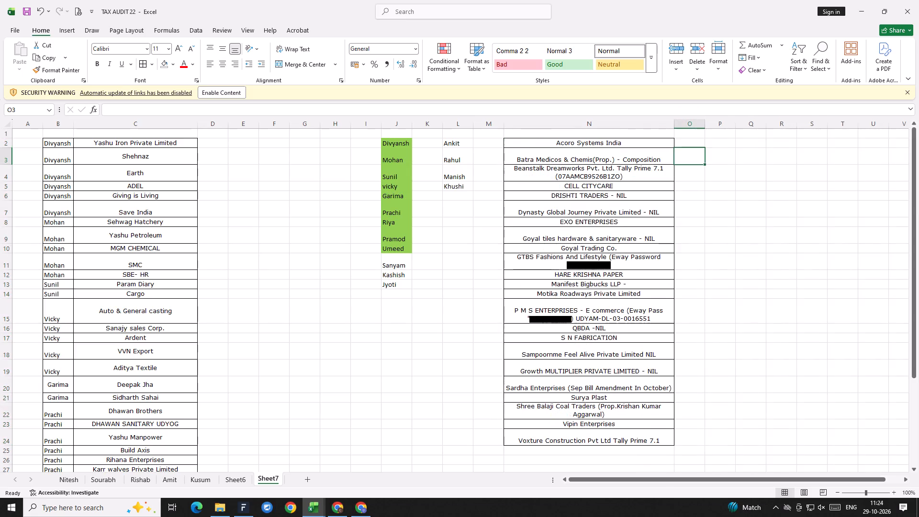
{"action": "key", "text": "ctrl+a"}
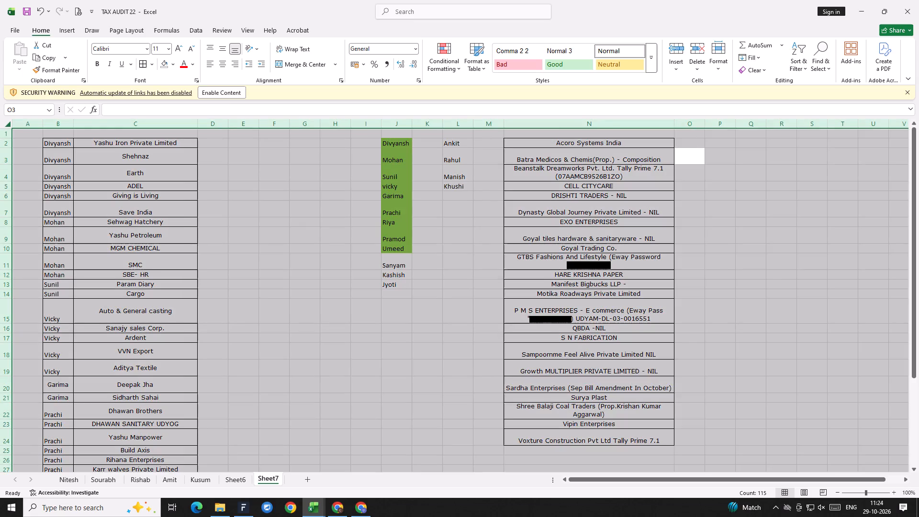
{"action": "key", "text": "alt+h"}
{"action": "key", "text": "alt+o"}
{"action": "key", "text": "alt+a"}
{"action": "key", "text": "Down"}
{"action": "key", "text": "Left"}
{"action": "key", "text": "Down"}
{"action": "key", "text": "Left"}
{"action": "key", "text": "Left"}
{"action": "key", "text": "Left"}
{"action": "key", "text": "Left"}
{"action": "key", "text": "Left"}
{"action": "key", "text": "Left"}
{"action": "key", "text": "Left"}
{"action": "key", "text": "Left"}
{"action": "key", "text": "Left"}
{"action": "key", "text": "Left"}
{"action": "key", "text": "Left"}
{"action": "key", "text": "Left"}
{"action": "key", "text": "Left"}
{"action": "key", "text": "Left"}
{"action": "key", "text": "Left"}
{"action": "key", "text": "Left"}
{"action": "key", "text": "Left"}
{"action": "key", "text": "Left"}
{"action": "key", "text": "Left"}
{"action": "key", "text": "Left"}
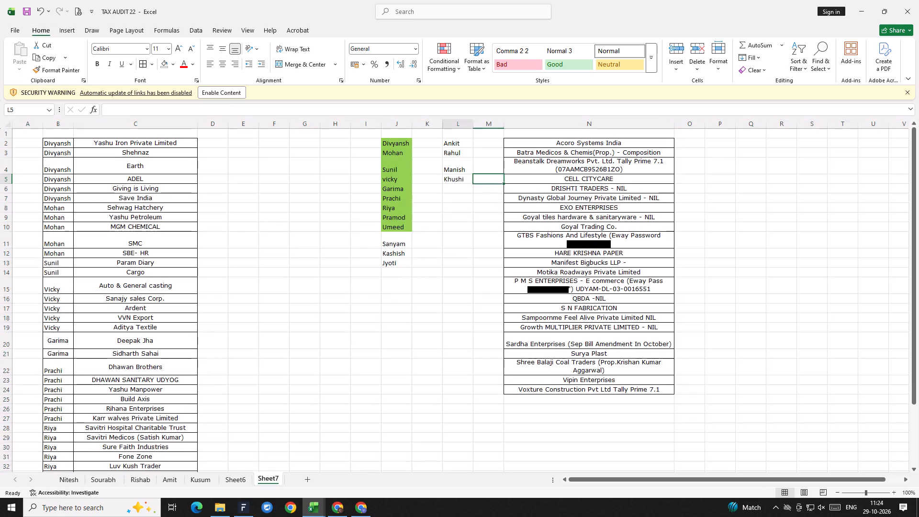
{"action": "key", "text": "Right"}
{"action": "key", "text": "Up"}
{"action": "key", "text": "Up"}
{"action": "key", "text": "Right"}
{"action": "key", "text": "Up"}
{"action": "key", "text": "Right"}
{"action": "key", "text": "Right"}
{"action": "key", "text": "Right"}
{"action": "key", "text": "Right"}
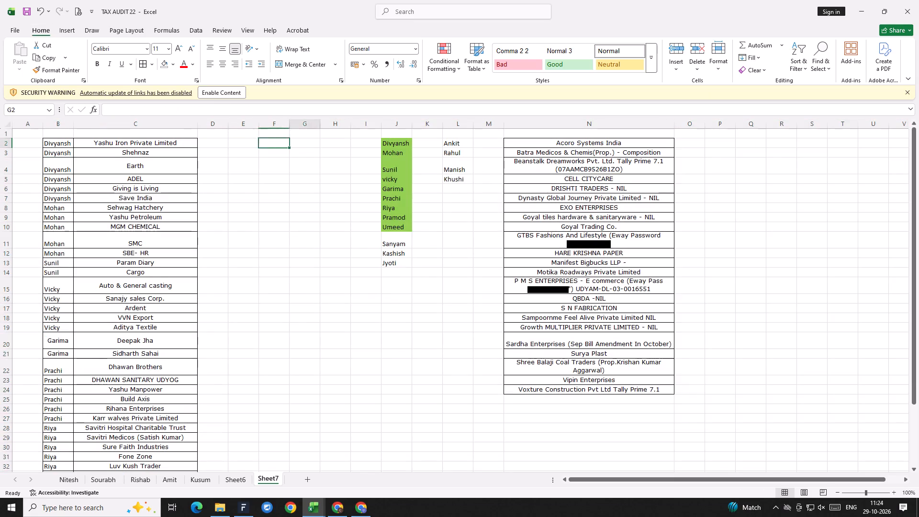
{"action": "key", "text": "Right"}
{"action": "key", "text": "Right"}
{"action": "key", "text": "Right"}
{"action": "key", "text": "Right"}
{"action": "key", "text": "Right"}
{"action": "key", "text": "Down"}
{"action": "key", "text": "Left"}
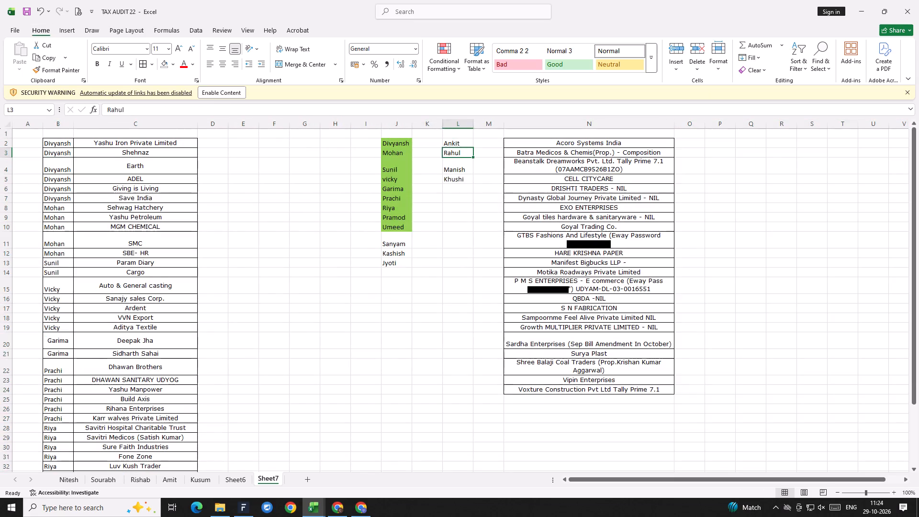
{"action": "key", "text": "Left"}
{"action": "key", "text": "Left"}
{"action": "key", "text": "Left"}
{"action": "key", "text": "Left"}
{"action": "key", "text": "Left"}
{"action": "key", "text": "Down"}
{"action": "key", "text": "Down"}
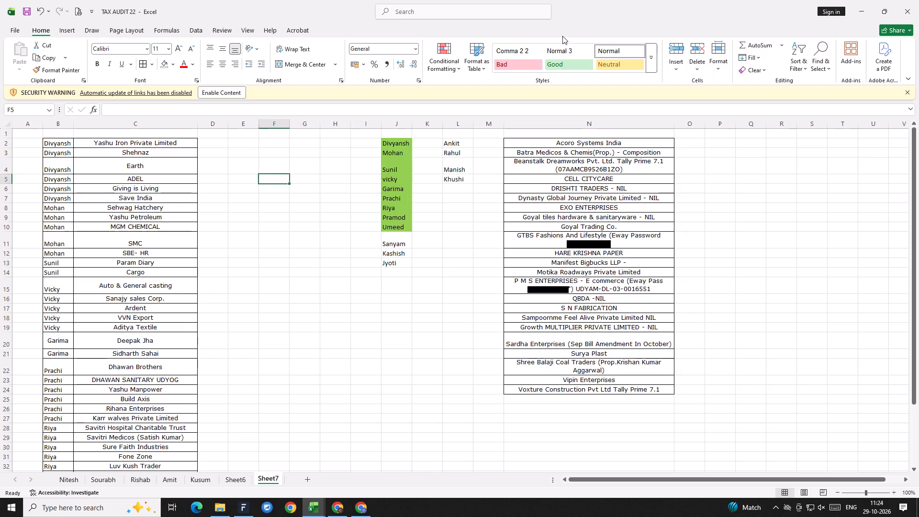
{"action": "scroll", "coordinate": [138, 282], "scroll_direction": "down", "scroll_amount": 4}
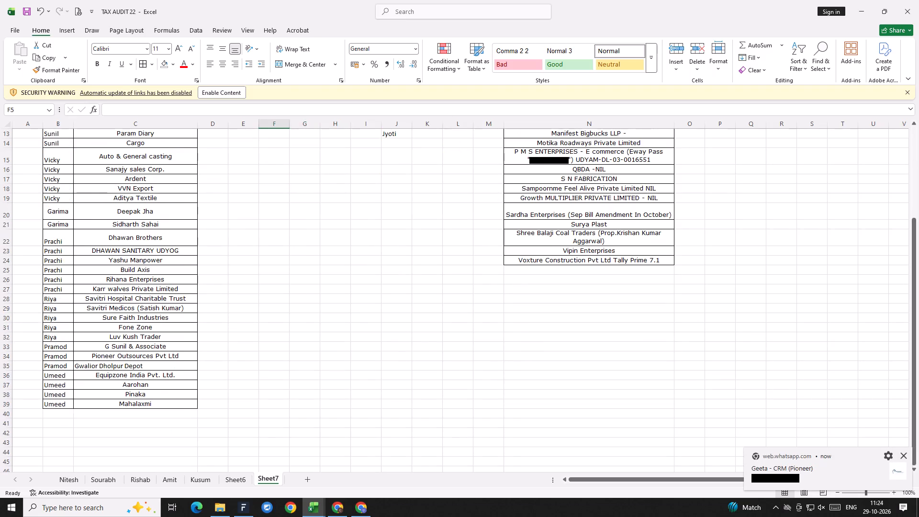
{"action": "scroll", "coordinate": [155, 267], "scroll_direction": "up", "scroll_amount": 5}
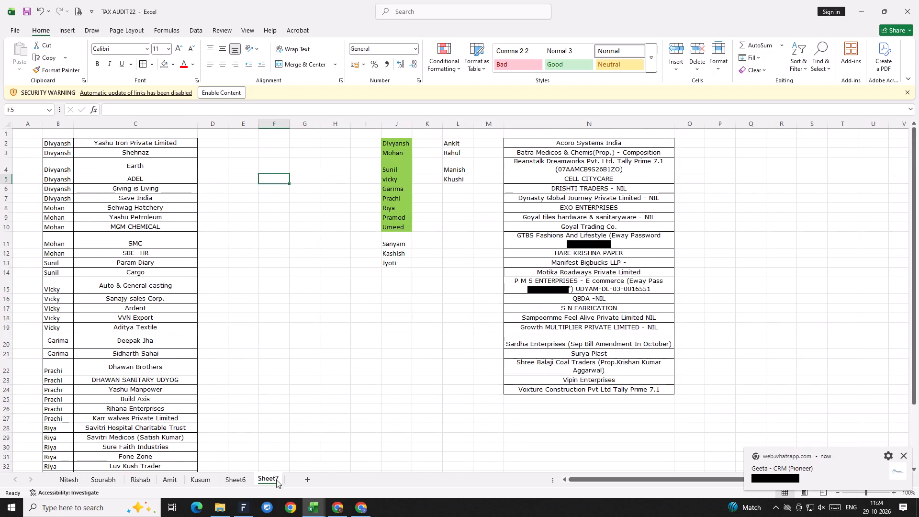